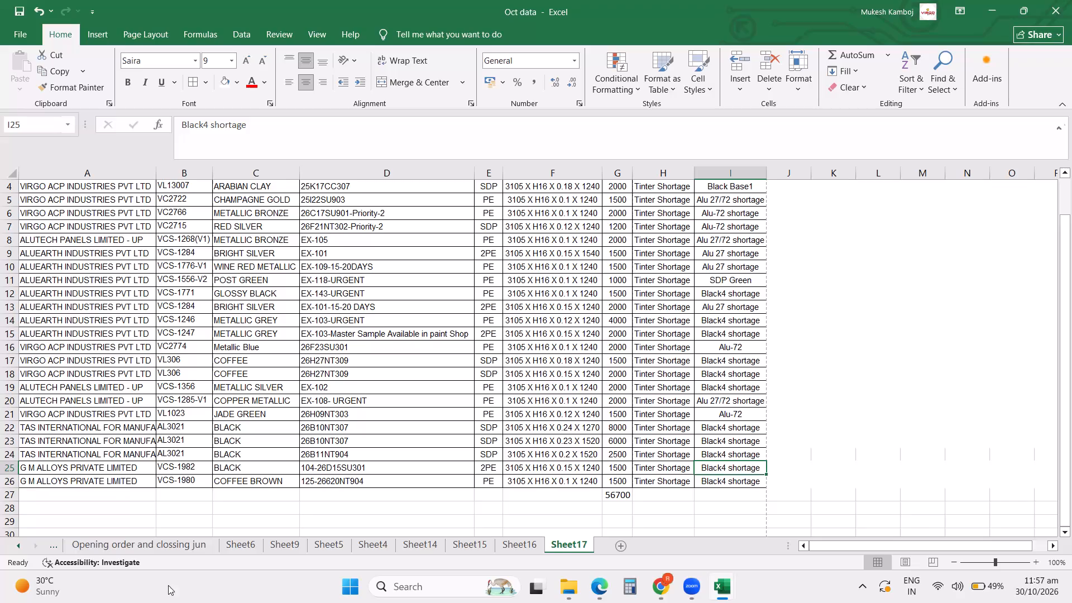
Switch to the Pending Order 12oct26 workbook and open its 12Oct26 sheet.
left_click(730, 586)
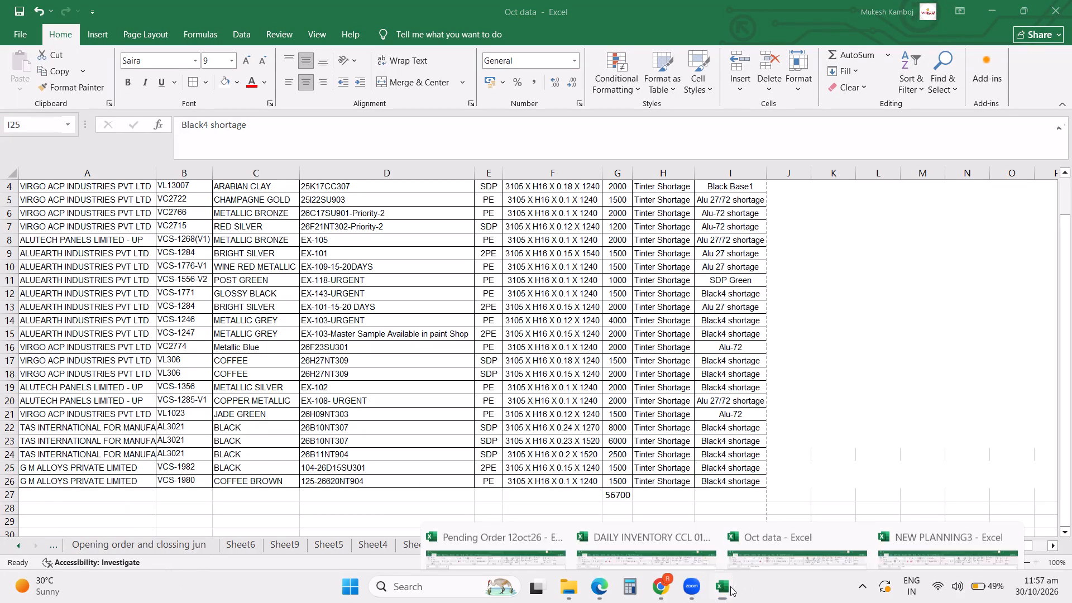
left_click(516, 501)
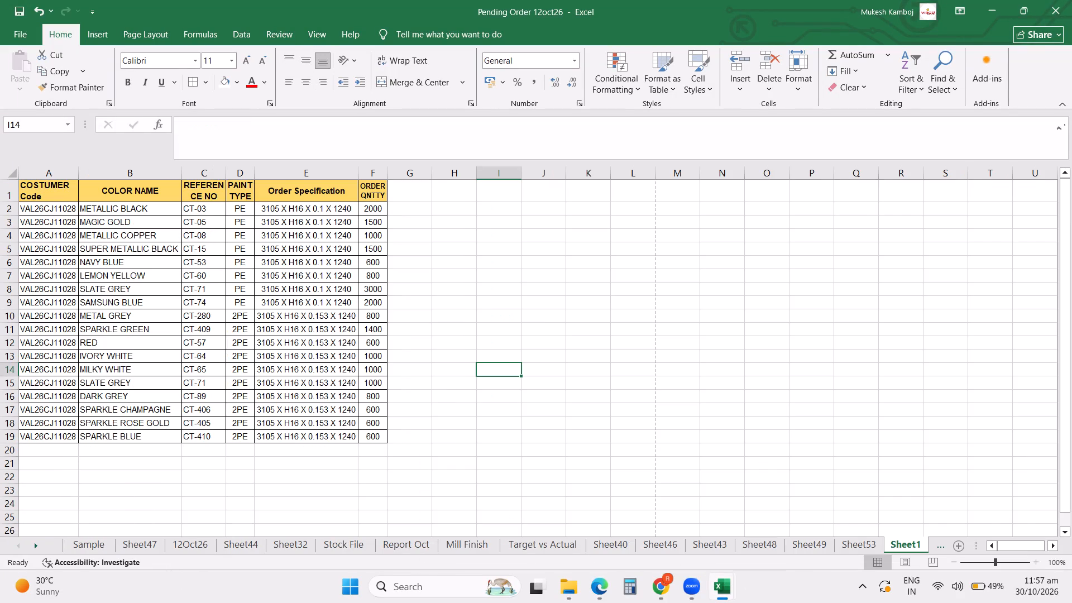
left_click(182, 553)
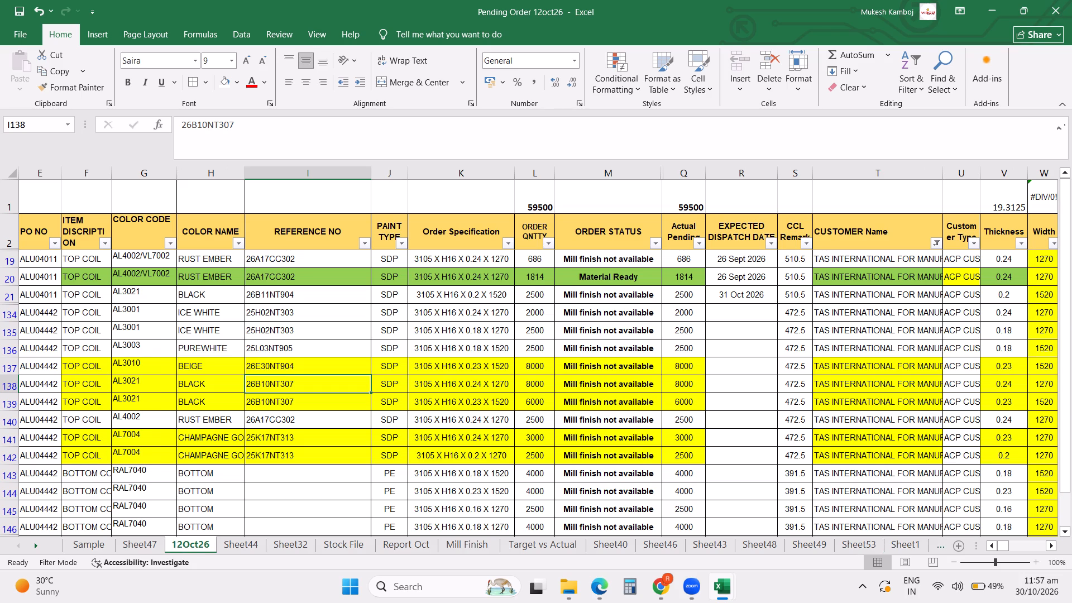
Filter the CUSTOMER Name column to show only VIRGO ACP INDUSTRIES PVT LTD, searching the filter values for "vir".
left_click(938, 241)
left_click(801, 385)
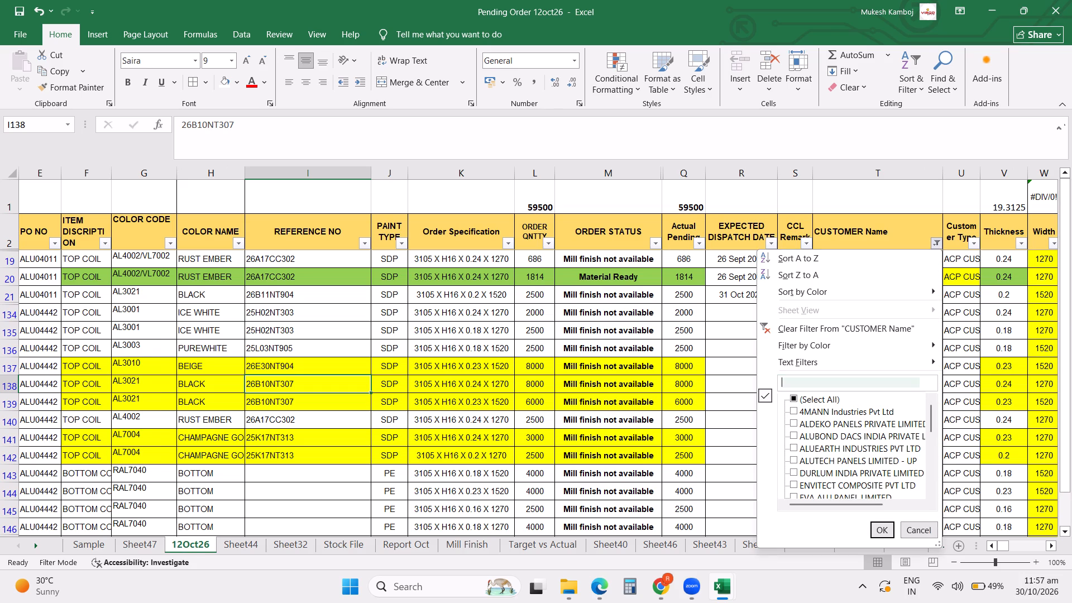
type("wirg")
key("BackSpace")
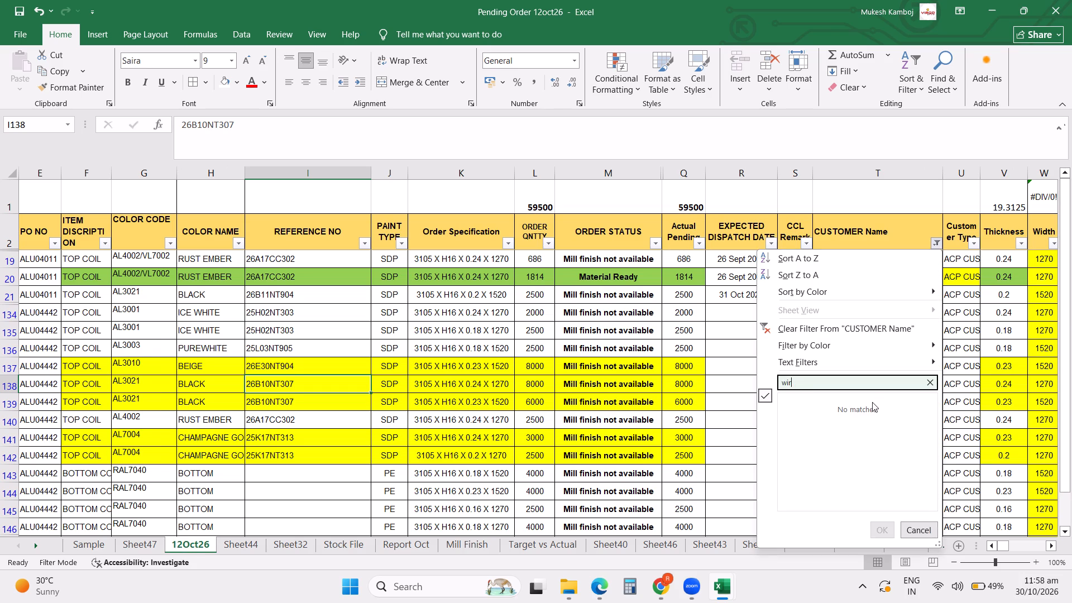
key("BackSpace")
key("BackSpace")
key("BackSpace")
key("BackSpace")
type("vir")
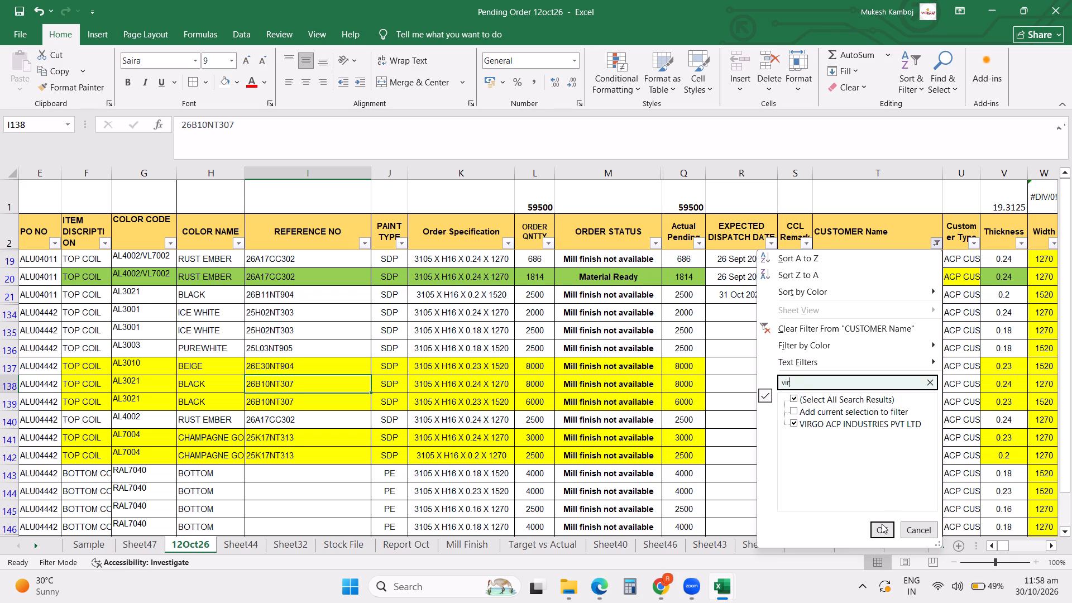
left_click(879, 531)
Filter the CCL Remark1 column to exclude the Dispatched and Material Ready entries.
left_click(954, 295)
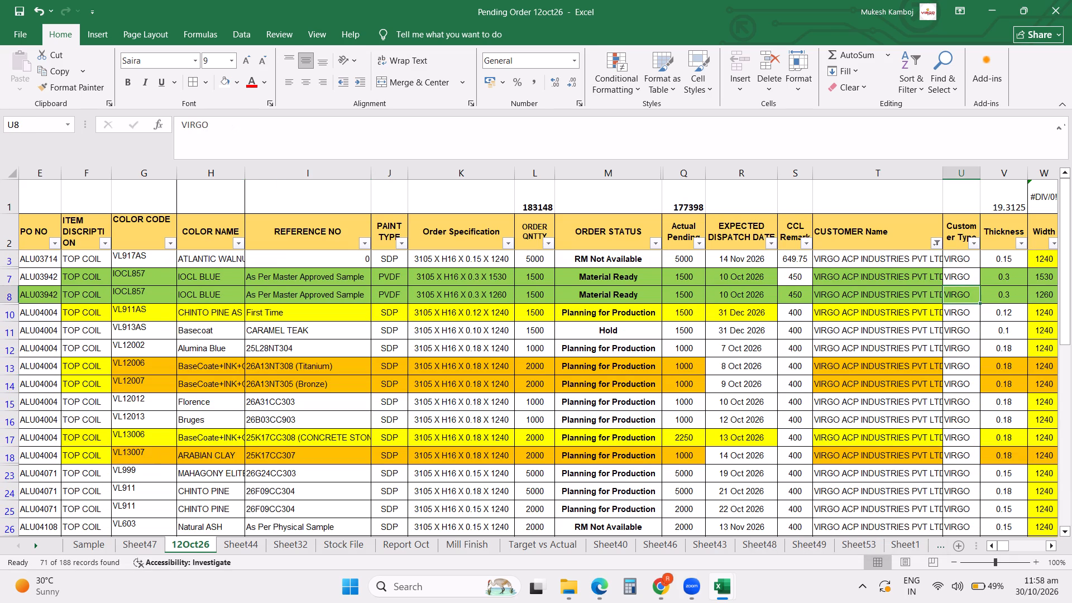
key("Right")
key("Right")
key("Right")
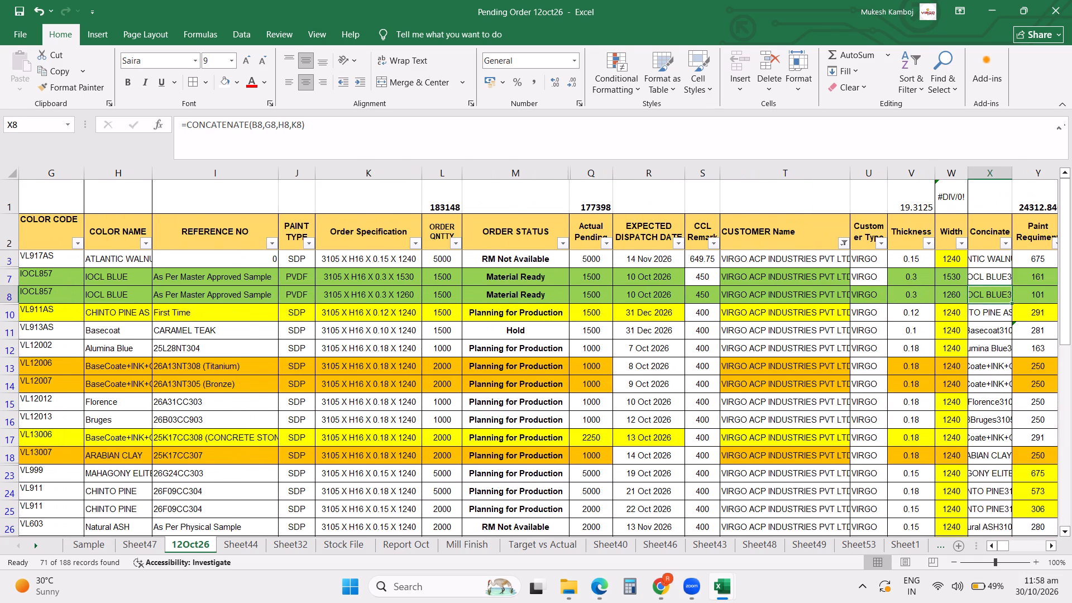
key("Right")
key("Right")
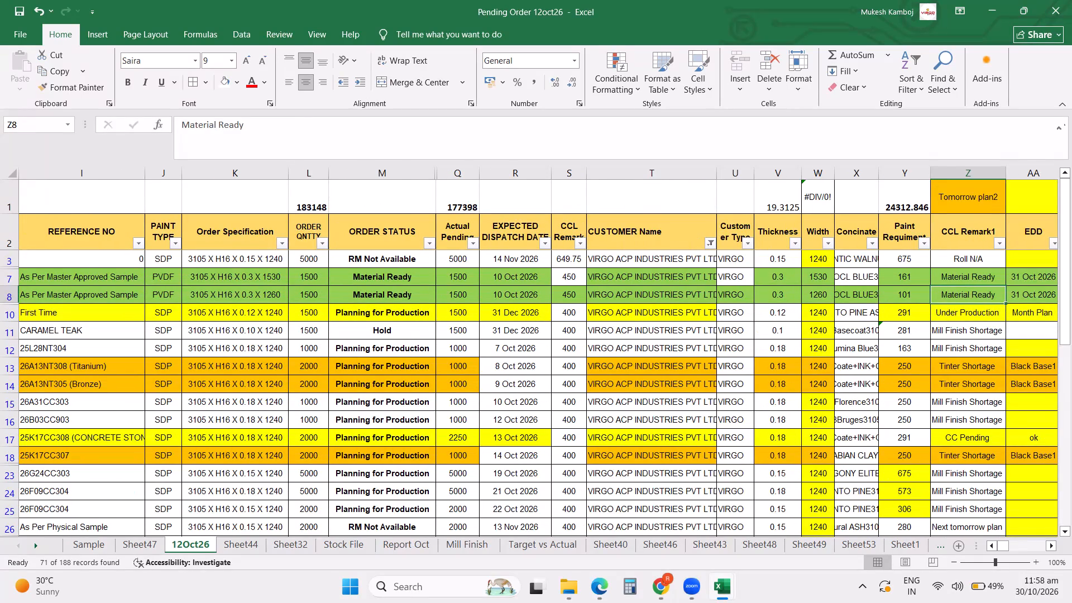
left_click(1003, 237)
left_click(997, 243)
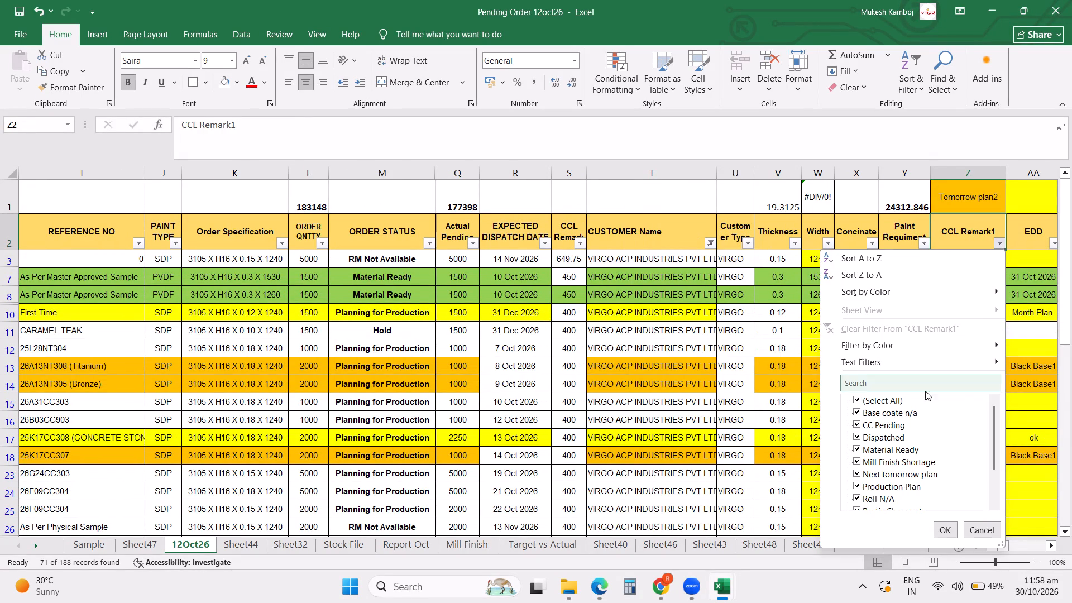
left_click(884, 443)
left_click(869, 452)
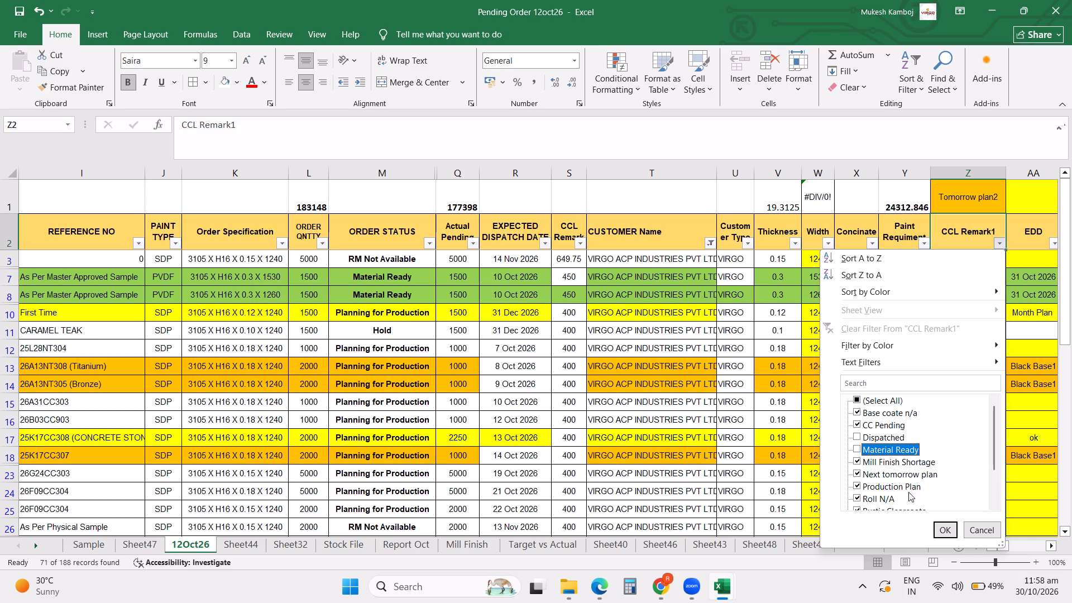
left_click(935, 533)
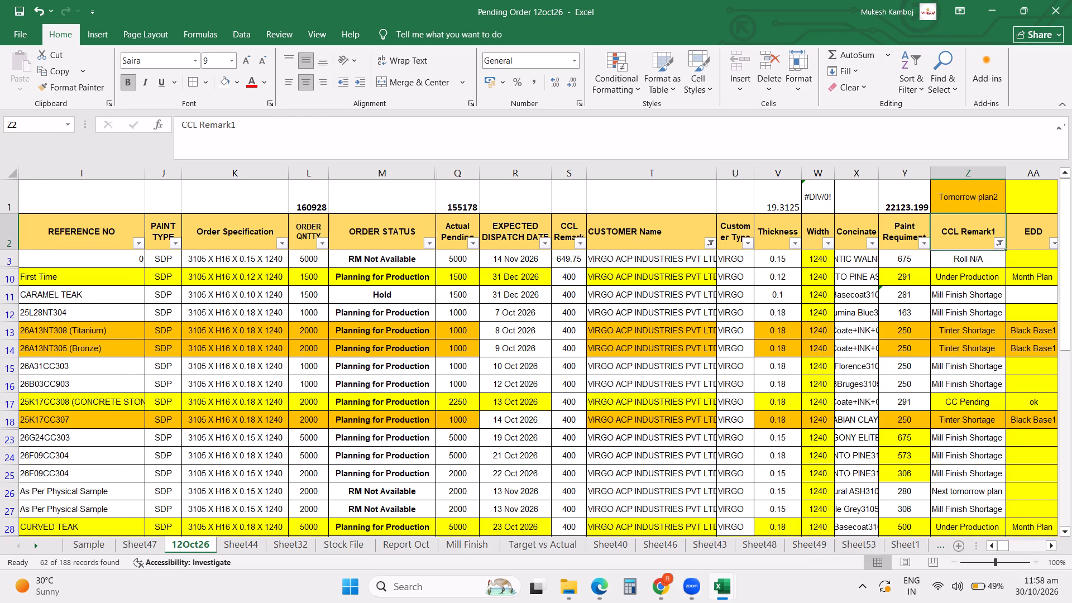
Return to the DATE column at the top of the filtered Virgo order list.
left_click(674, 411)
key("Left")
key("Left")
key("Left")
key("Left")
key("Left")
key("Left")
key("Left")
key("Left")
key("Left")
key("Left")
key("Left")
key("Left")
key("Left")
key("Left")
key("Left")
key("Left")
key("Left")
key("Left")
key("Left")
key("Up")
key("Up")
key("Up")
key("Up")
key("Up")
key("Up")
key("Up")
key("Up")
key("Up")
key("Up")
key("Up")
key("Up")
key("Up")
key("Up")
key("Up")
key("Up")
key("Up")
key("Up")
key("Up")
key("Up")
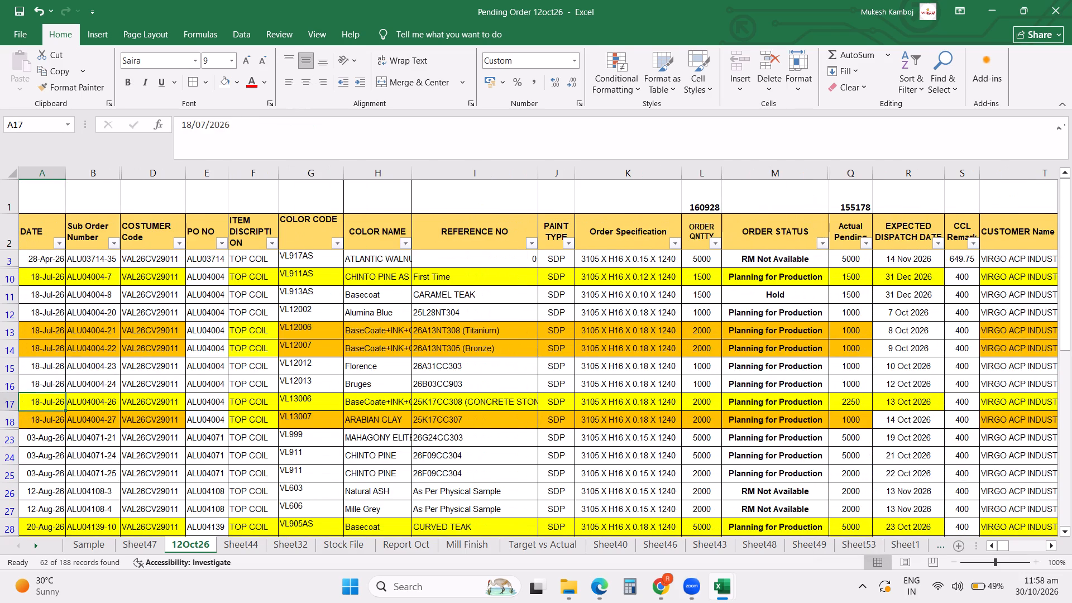
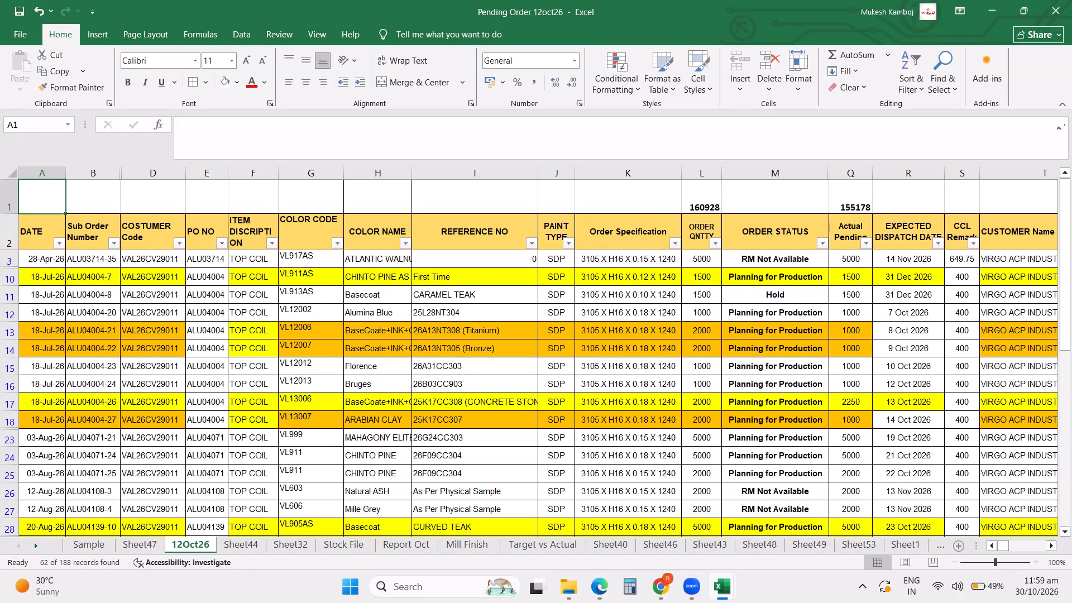
Fill the whole VL12002 Alumina Blue order row with light green.
left_click(9, 314)
left_click(236, 82)
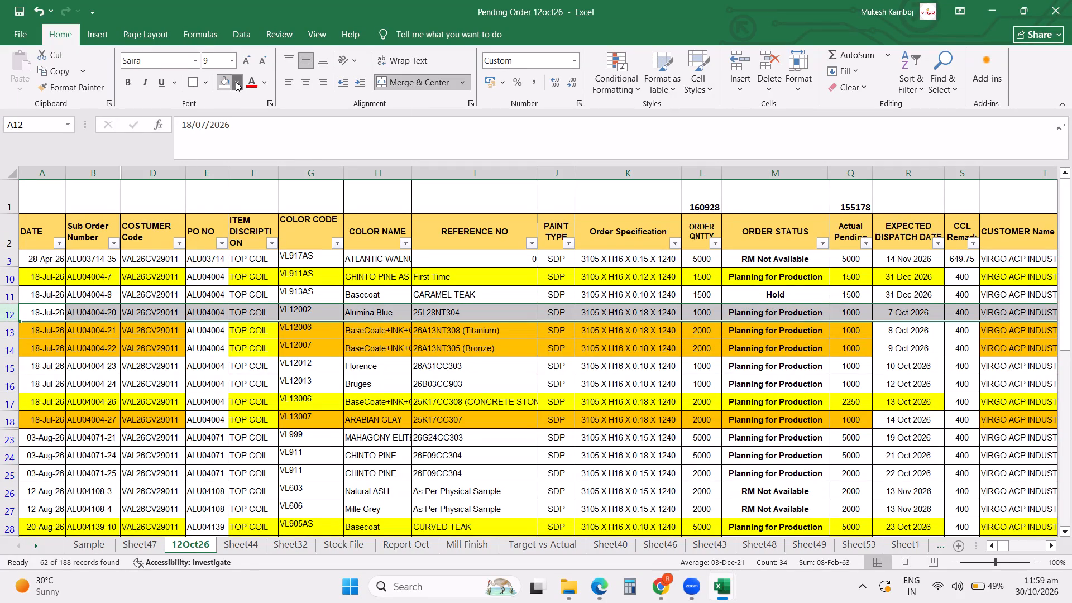
left_click(432, 123)
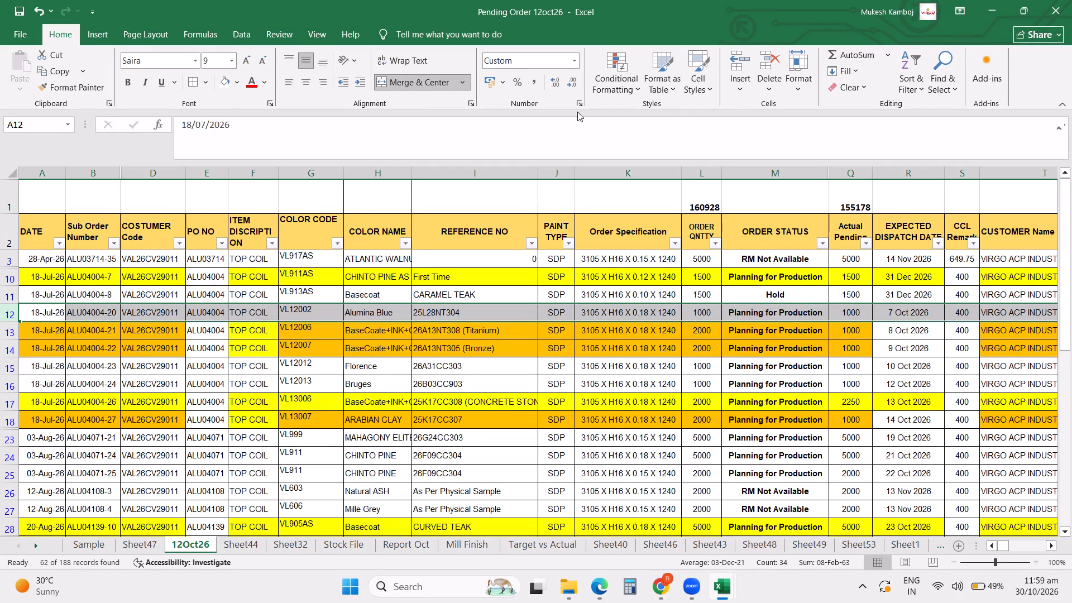
left_click(234, 89)
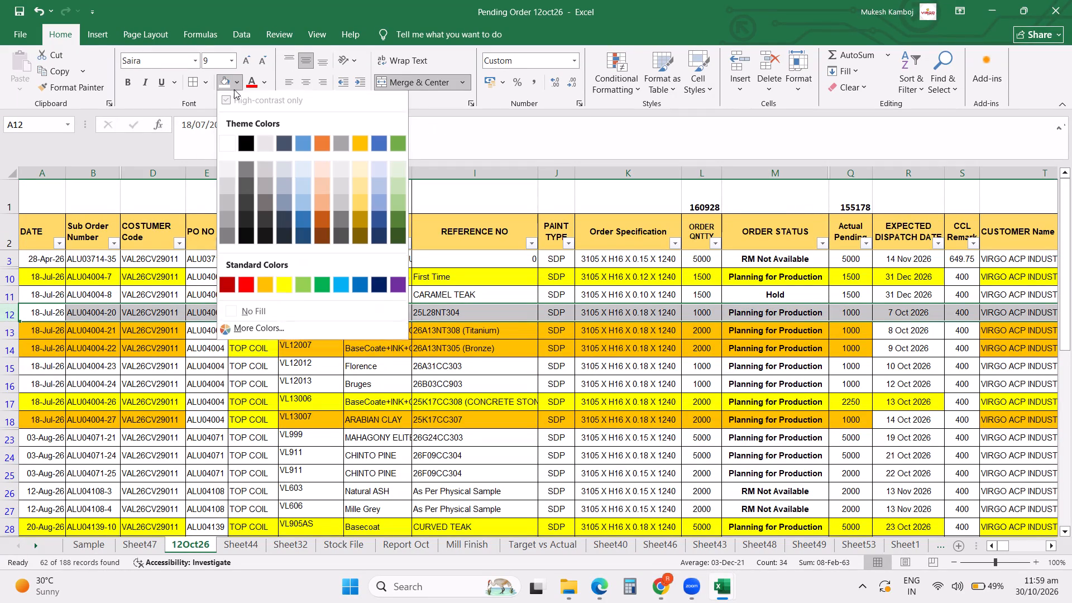
left_click(296, 283)
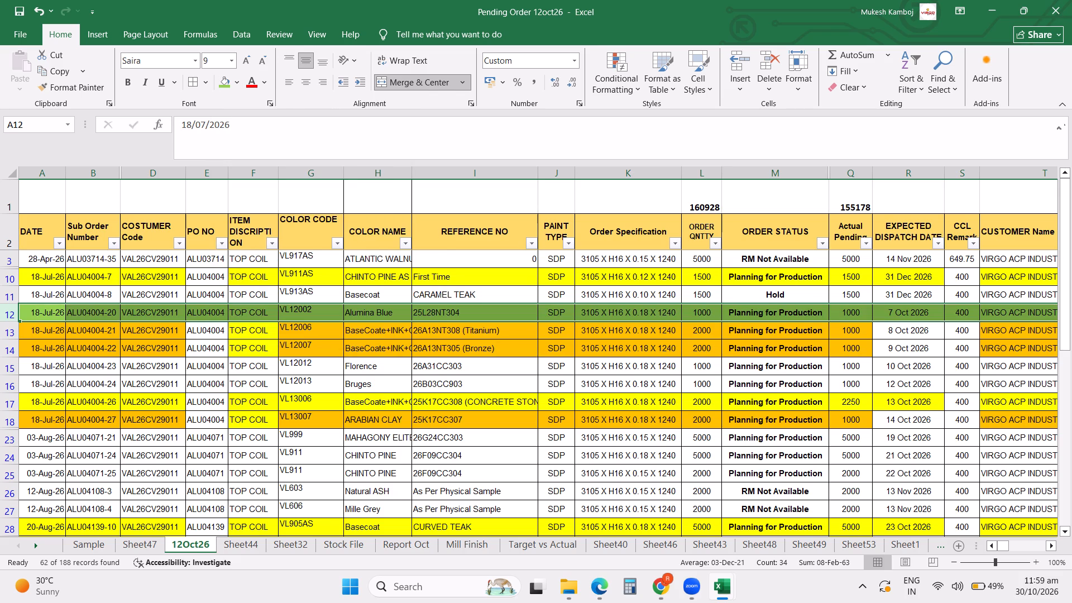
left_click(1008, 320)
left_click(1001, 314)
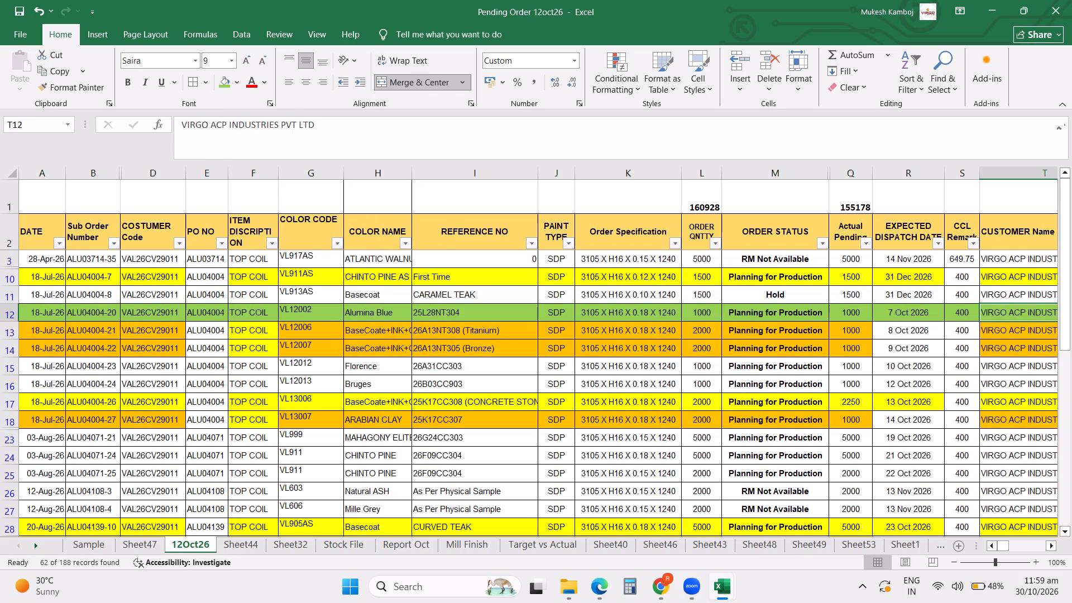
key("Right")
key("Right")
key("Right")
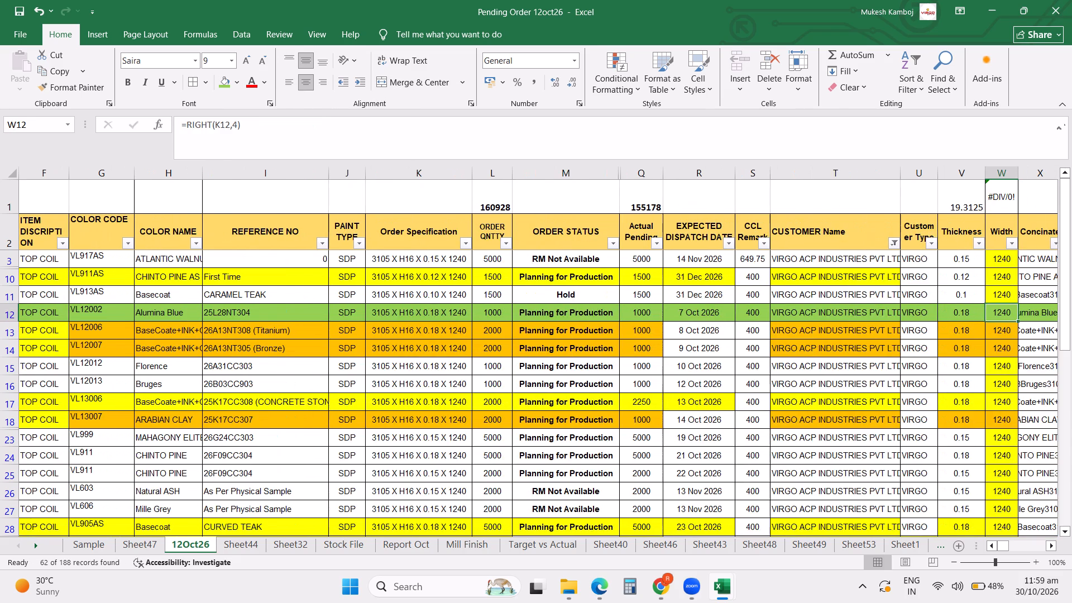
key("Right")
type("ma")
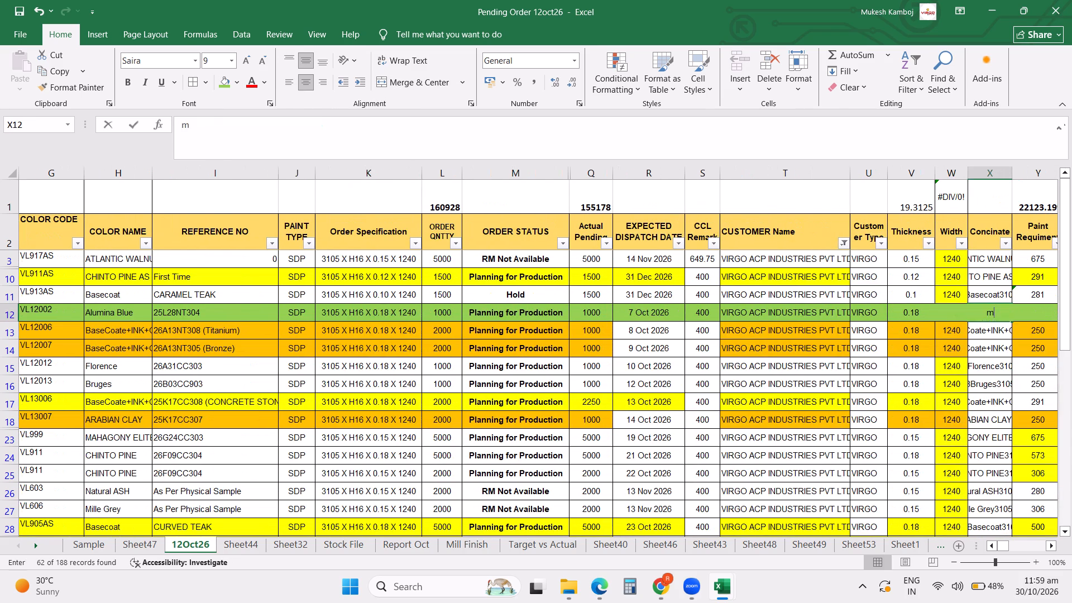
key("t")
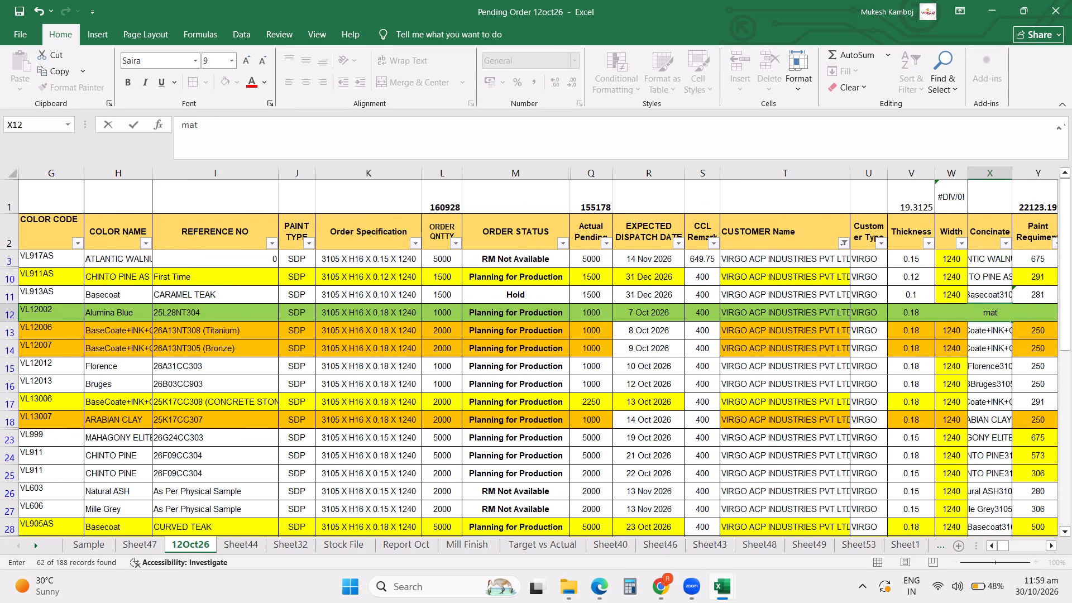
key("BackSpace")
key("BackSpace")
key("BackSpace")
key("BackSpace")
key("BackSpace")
Set the CCL Remark1 of the VL12002 Alumina Blue order to Material Ready.
key("Right")
key("Right")
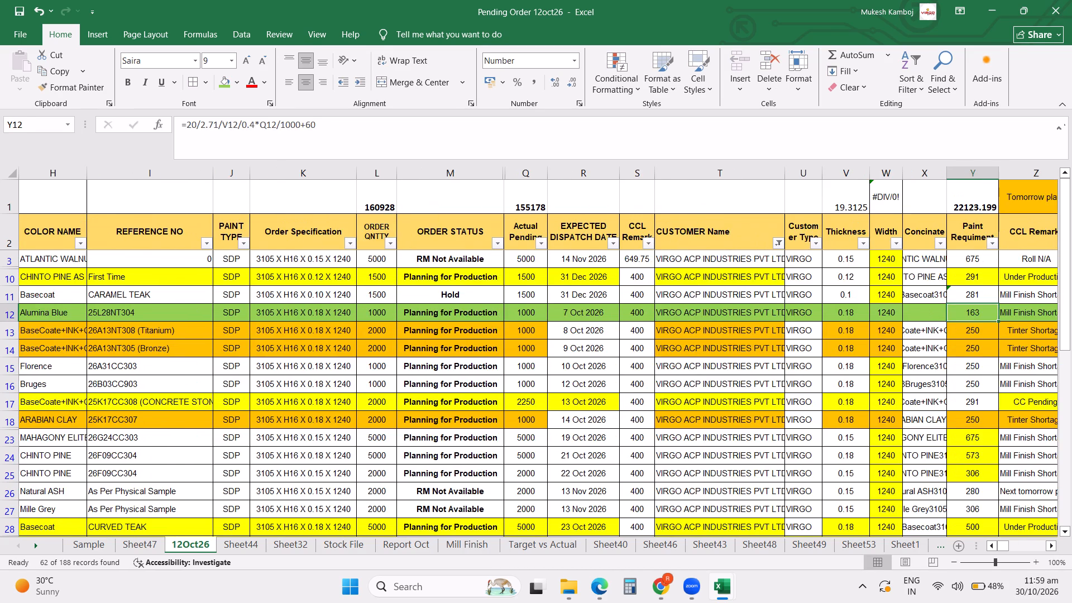
type("ma")
key("Return")
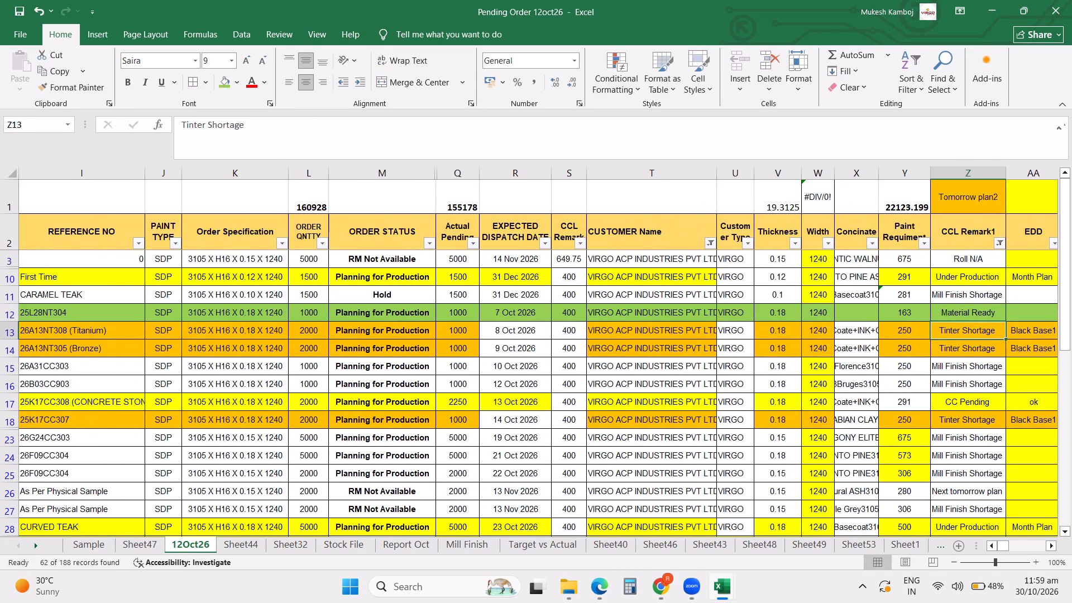
Reapply the existing CCL Remark1 filter, keeping Dispatched and Material Ready excluded.
left_click(999, 247)
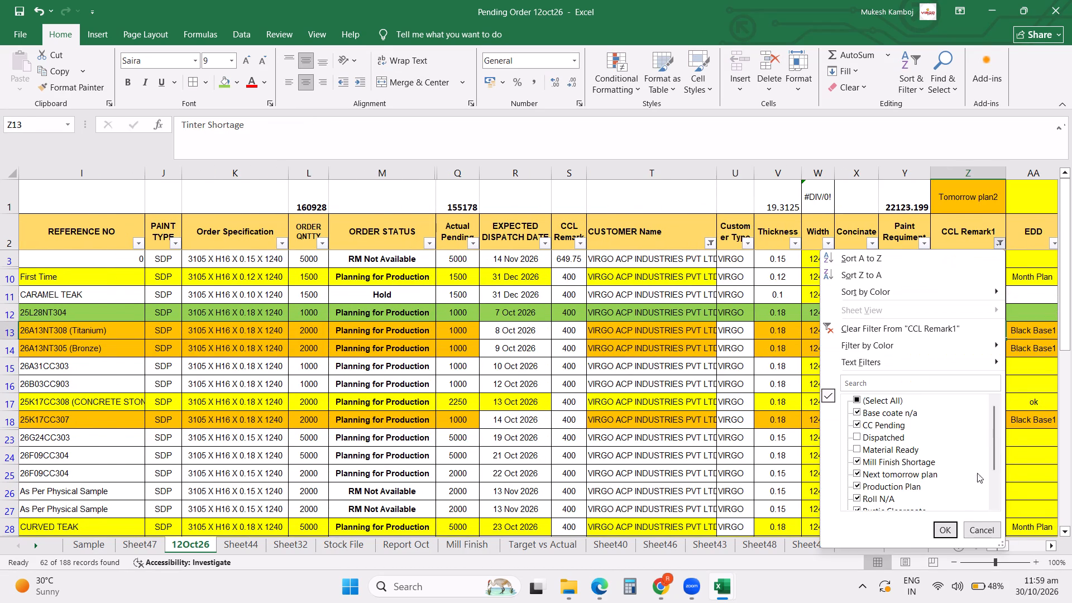
left_click(946, 533)
Replace the orange highlight on the VL12006 and VL12007 order rows with a white fill.
left_click(711, 425)
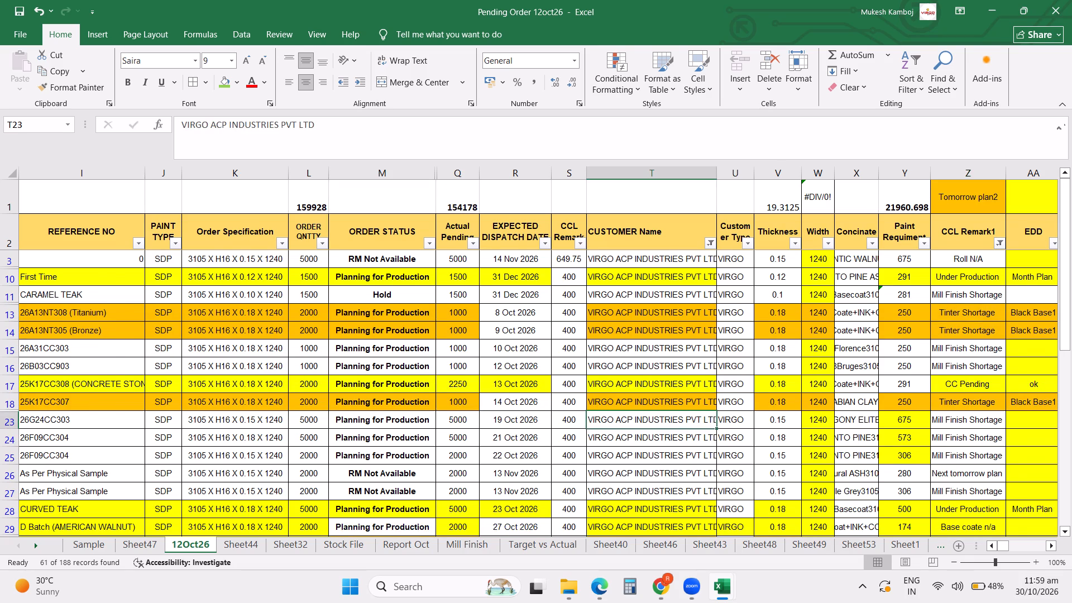
left_click(711, 425, "ctrl")
key("ctrl+Left")
key("ctrl+Left")
key("ctrl+Left")
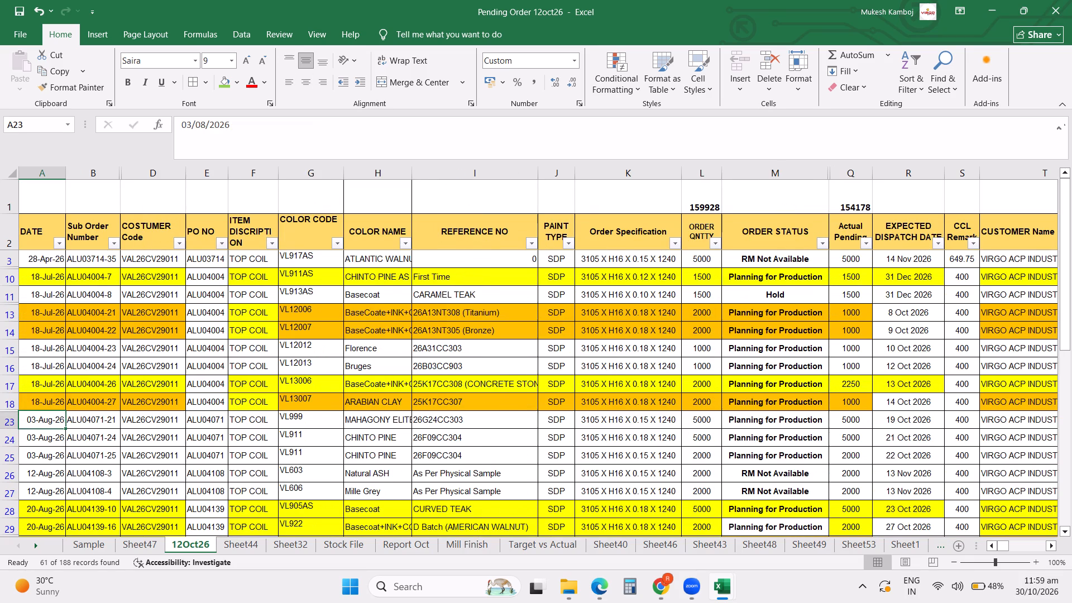
left_click_drag(8, 313, 8, 324)
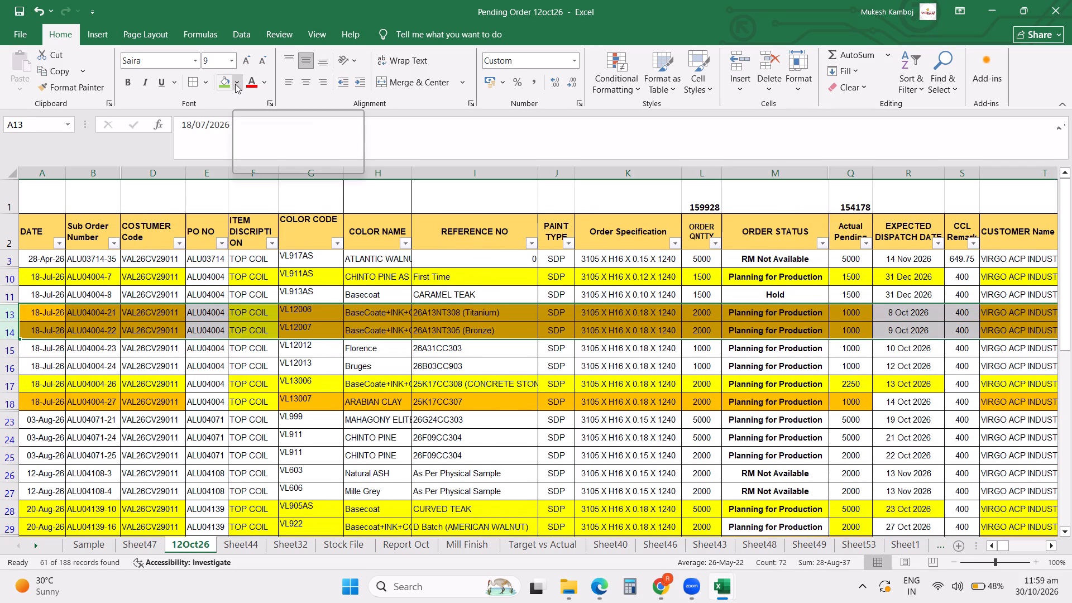
left_click(237, 84)
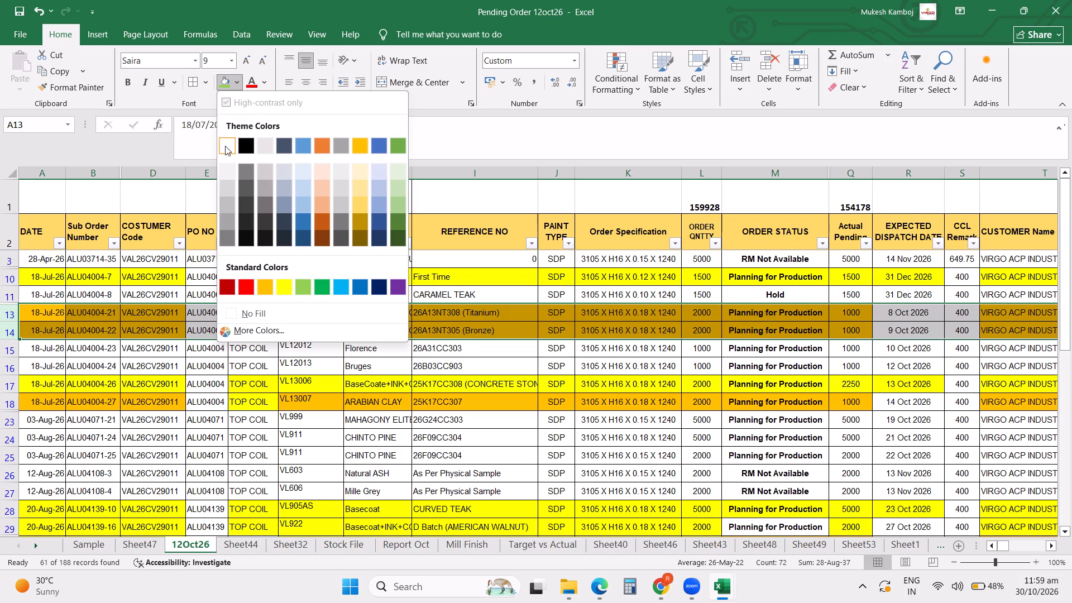
left_click(225, 146)
left_click(278, 296)
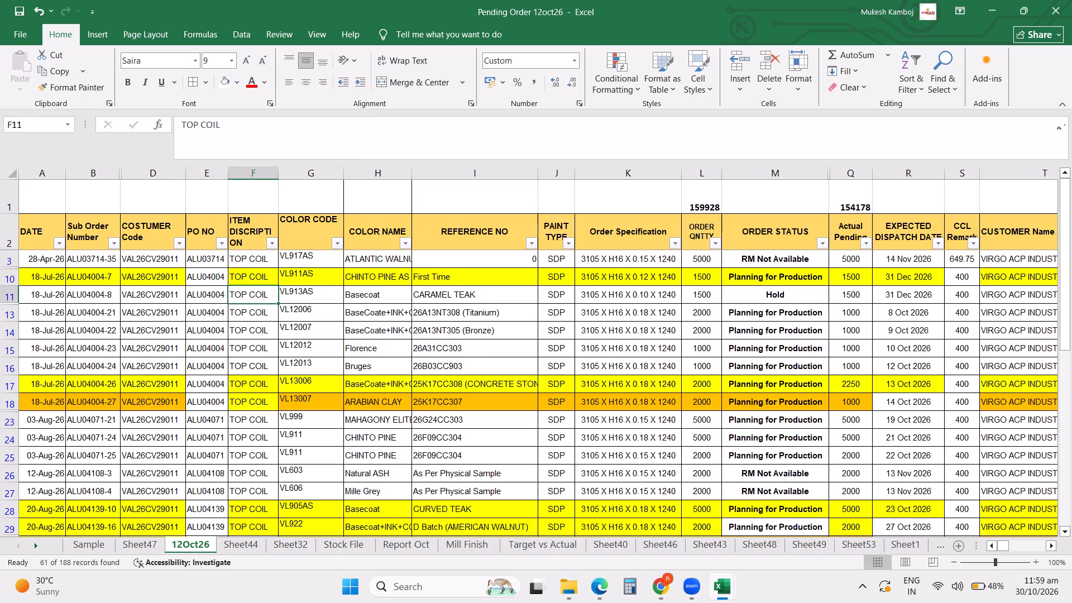
Narrow the COLOR CODE column slightly.
left_click_drag(344, 177, 325, 178)
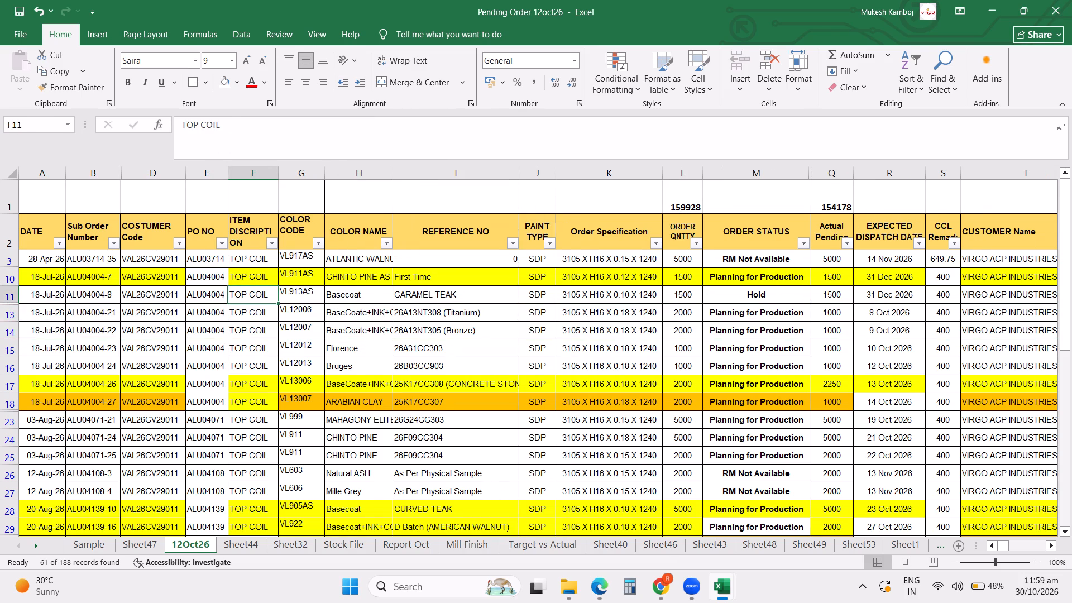
left_click(404, 323)
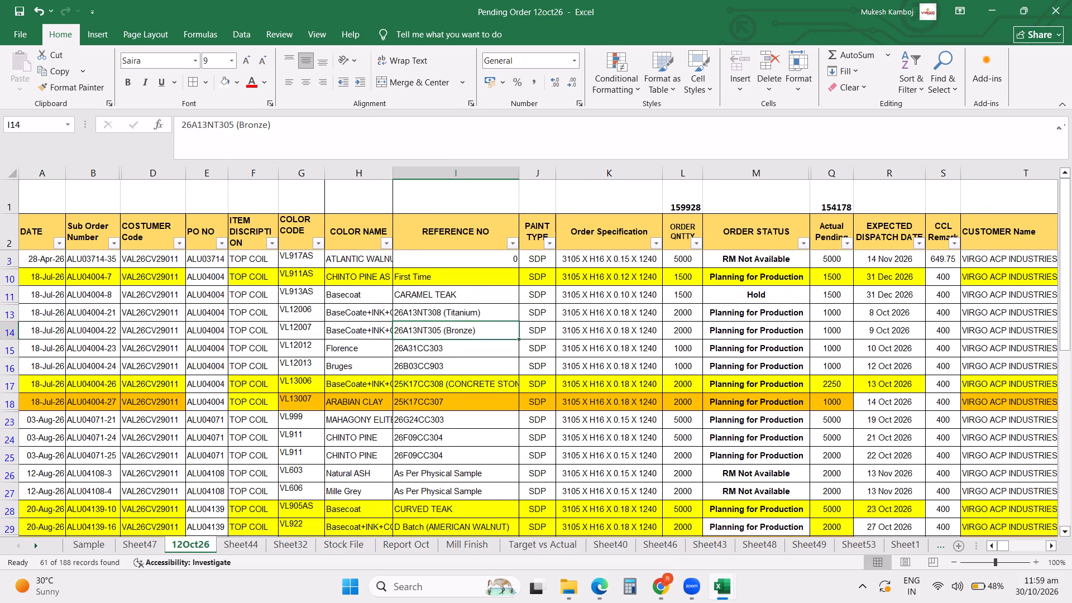
Replace the orange highlight on the VL13007 ARABIAN CLAY order row with a white fill.
left_click(9, 400)
left_click(240, 83)
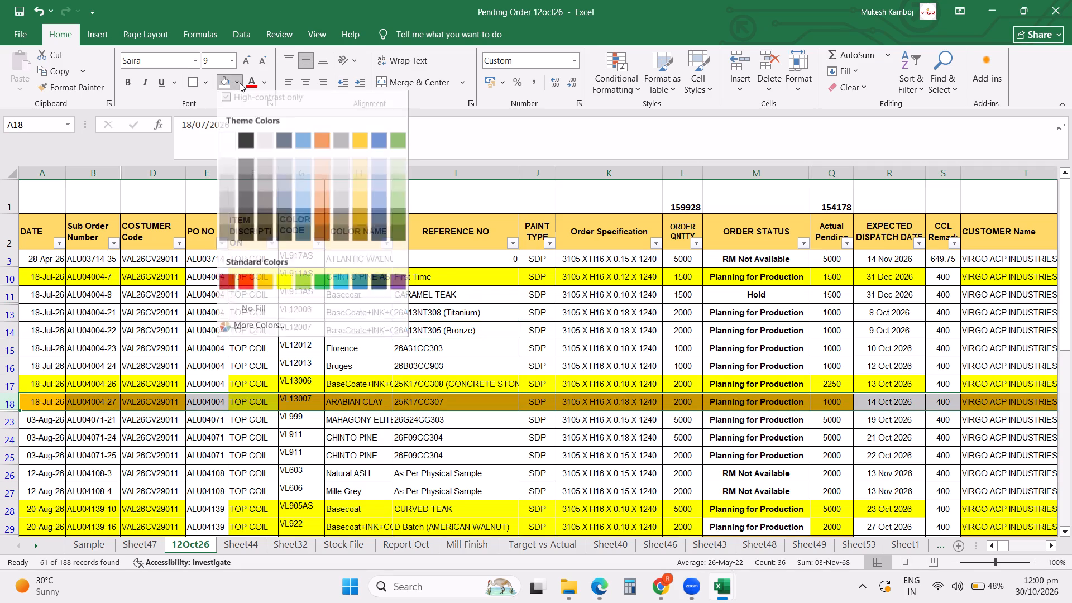
left_click(223, 145)
left_click(389, 277)
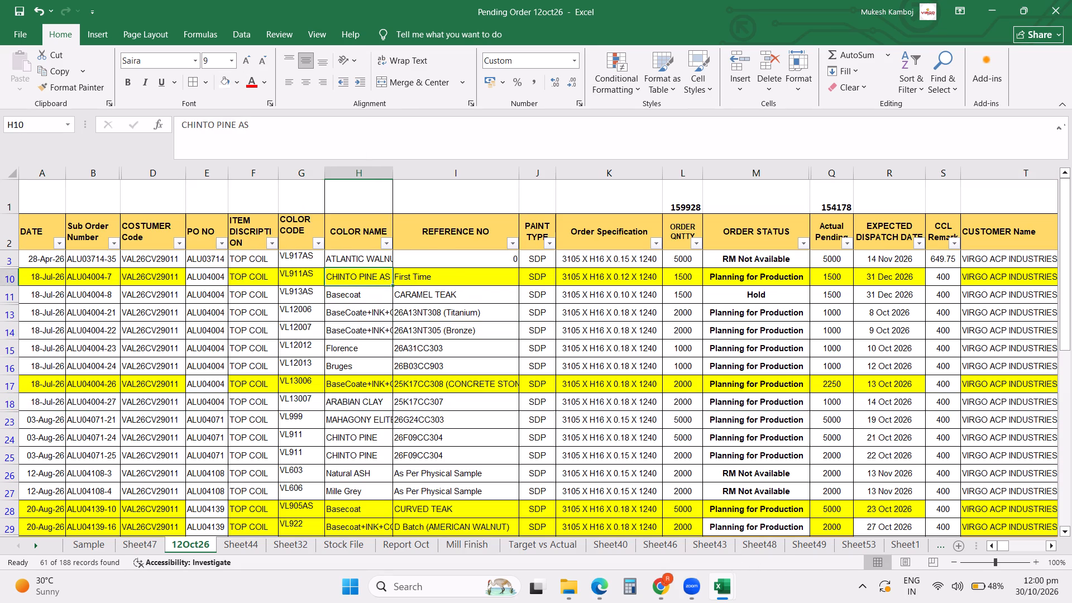
Copy the VL13007 order's color name into its reference number in parentheses, making it 25K17CC307 (ARABIAN CLAY).
left_click(348, 405)
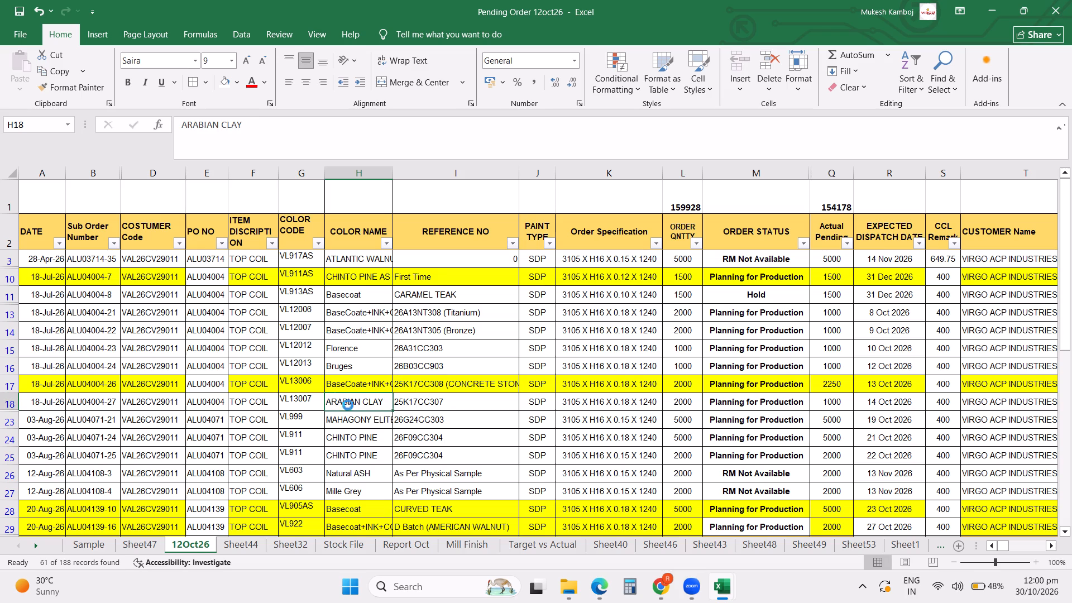
key("ctrl+c")
left_click_drag(243, 124, 227, 125)
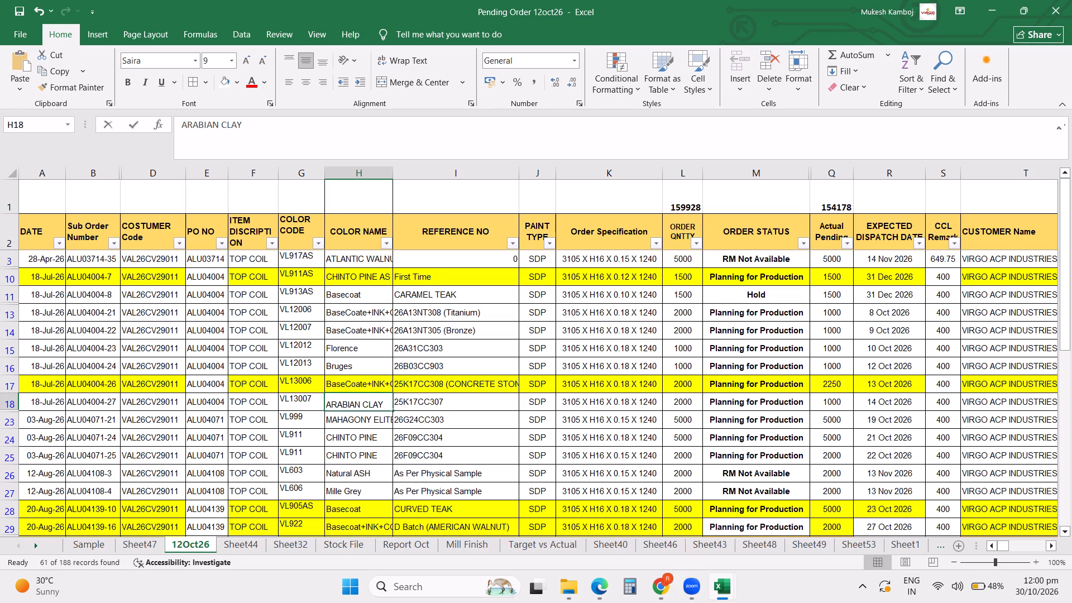
left_click_drag(227, 125, 148, 126)
key("ctrl+c")
left_click(420, 402)
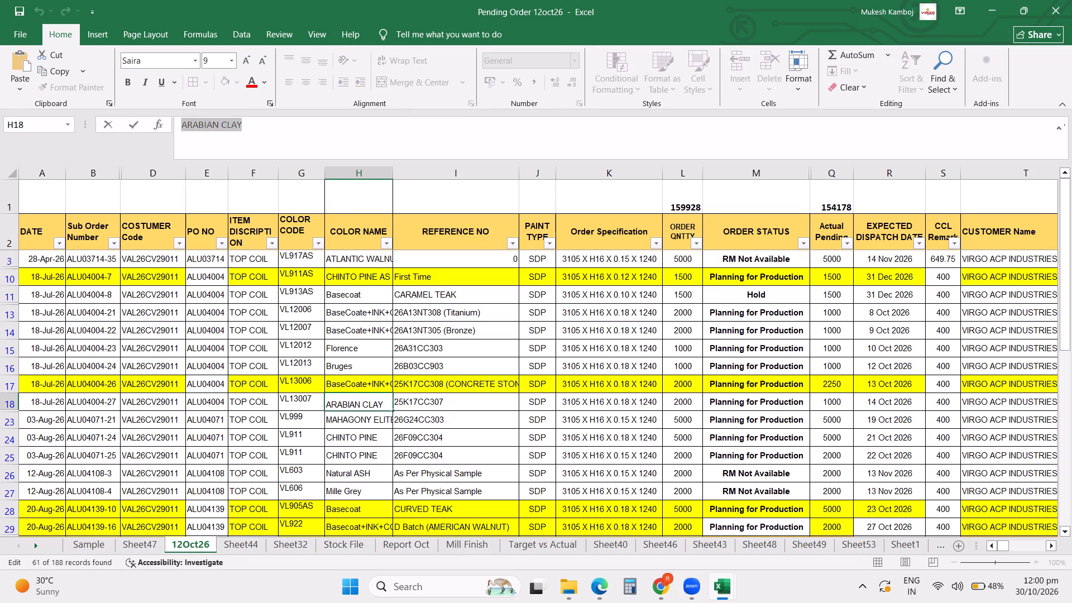
left_click(274, 126)
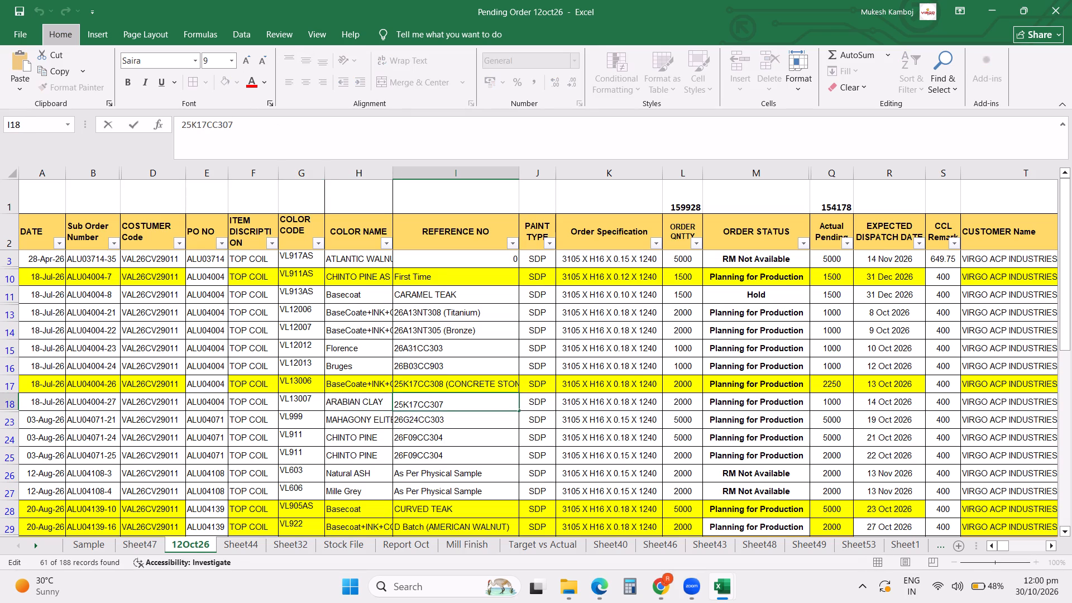
left_click(274, 126)
key("space")
key("space")
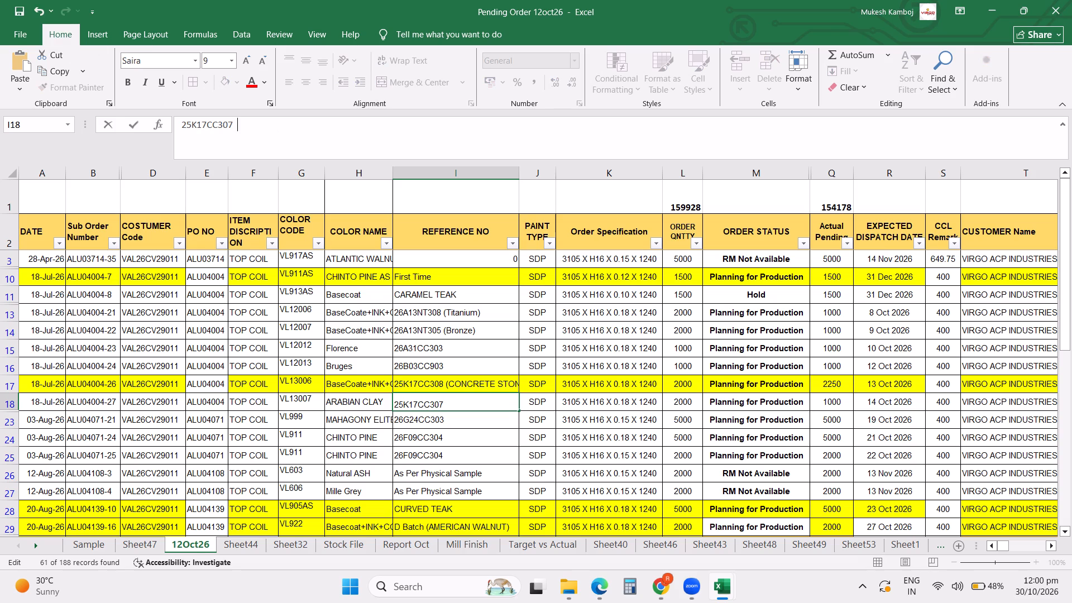
key("ctrl+v")
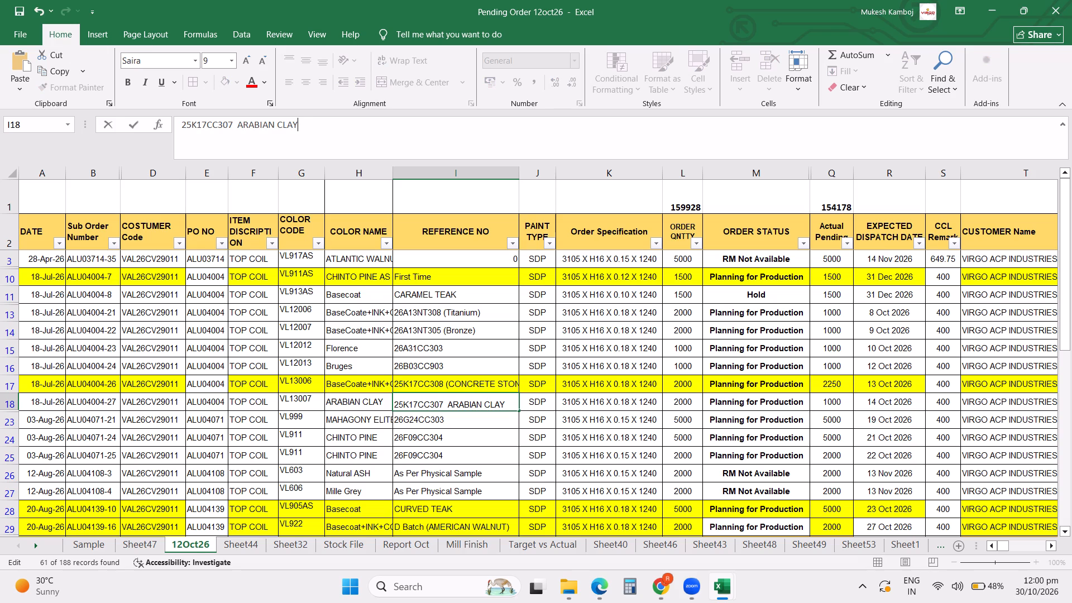
left_click(238, 120)
key("shift+parenleft")
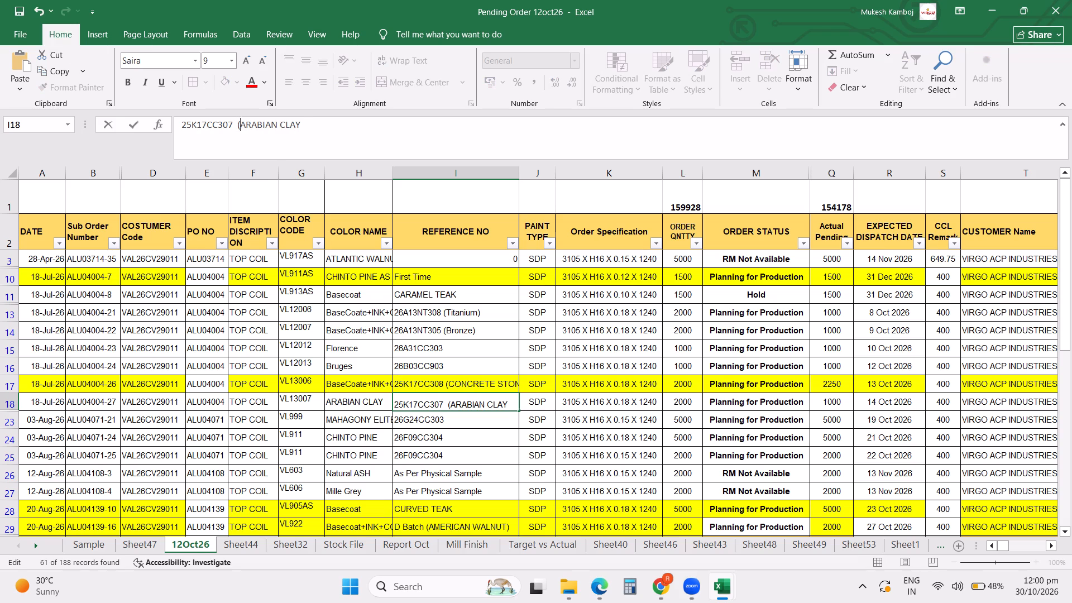
left_click(317, 130)
key("shift+parenright")
key("Return")
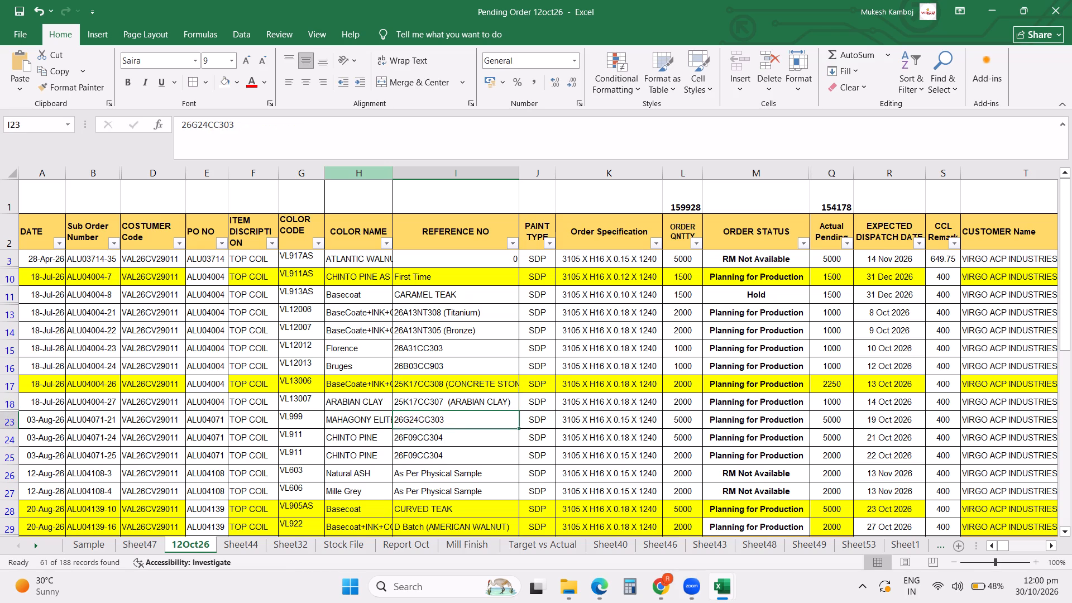
Copy the BaseCoate+INK+CC color name from the VL13006 row into the VL13007 row's COLOR NAME.
left_click(348, 384)
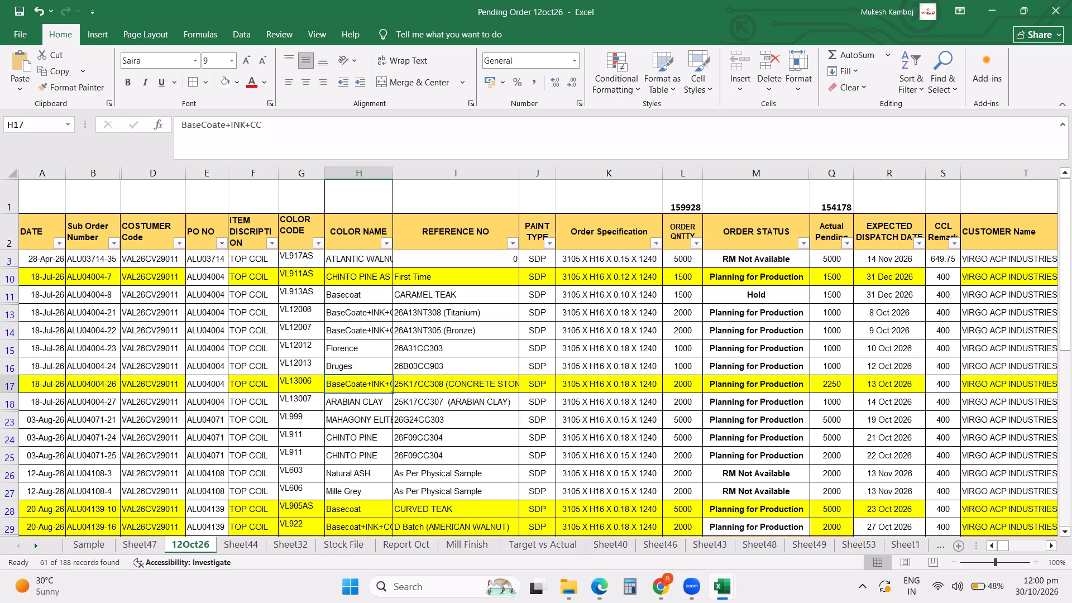
left_click(348, 384)
key("ctrl+c")
key("Down")
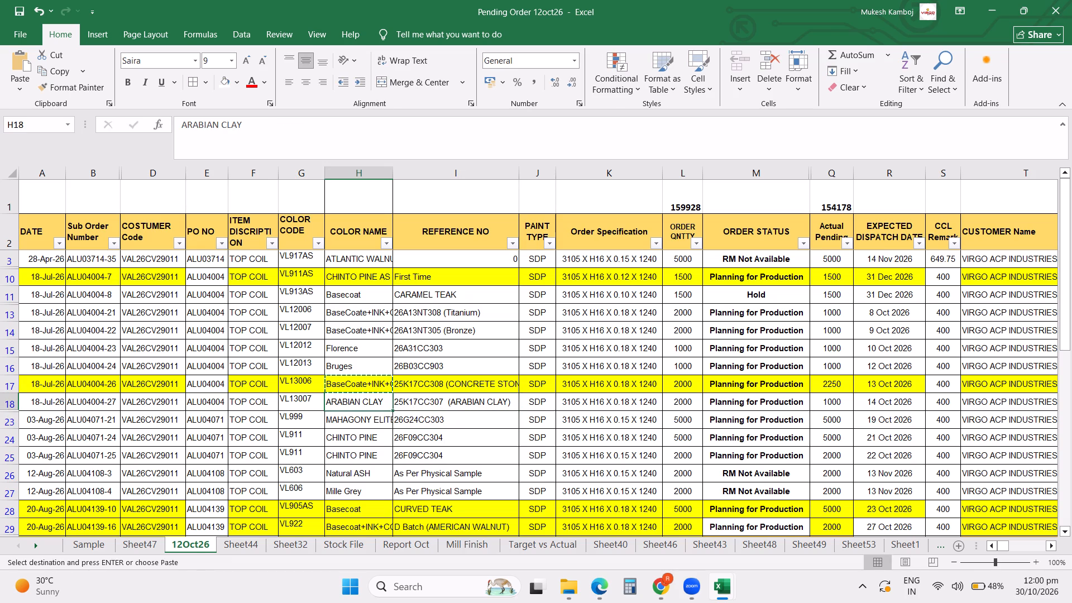
key("Return")
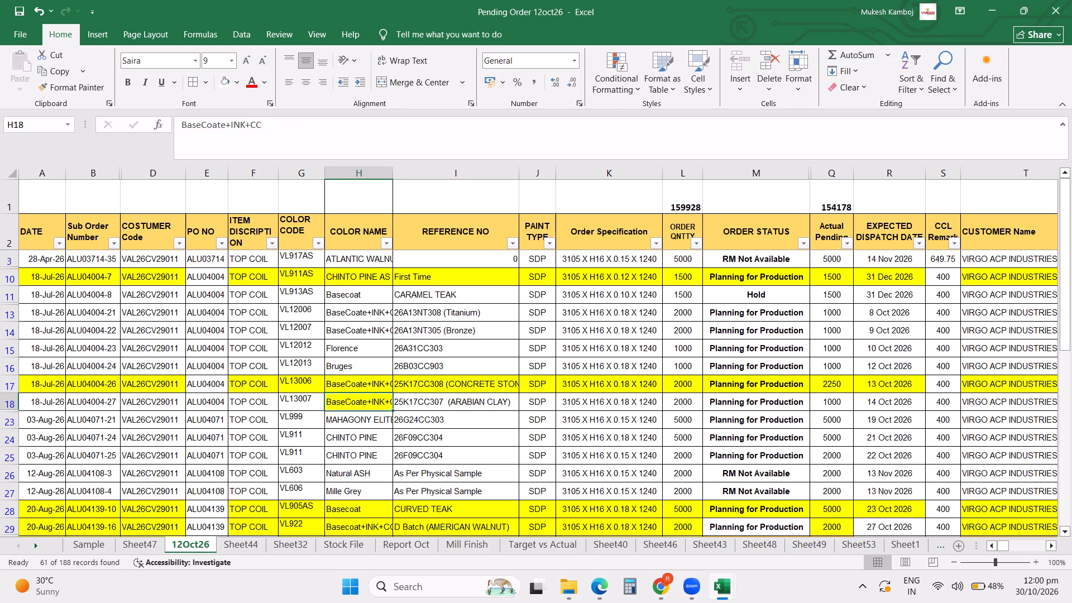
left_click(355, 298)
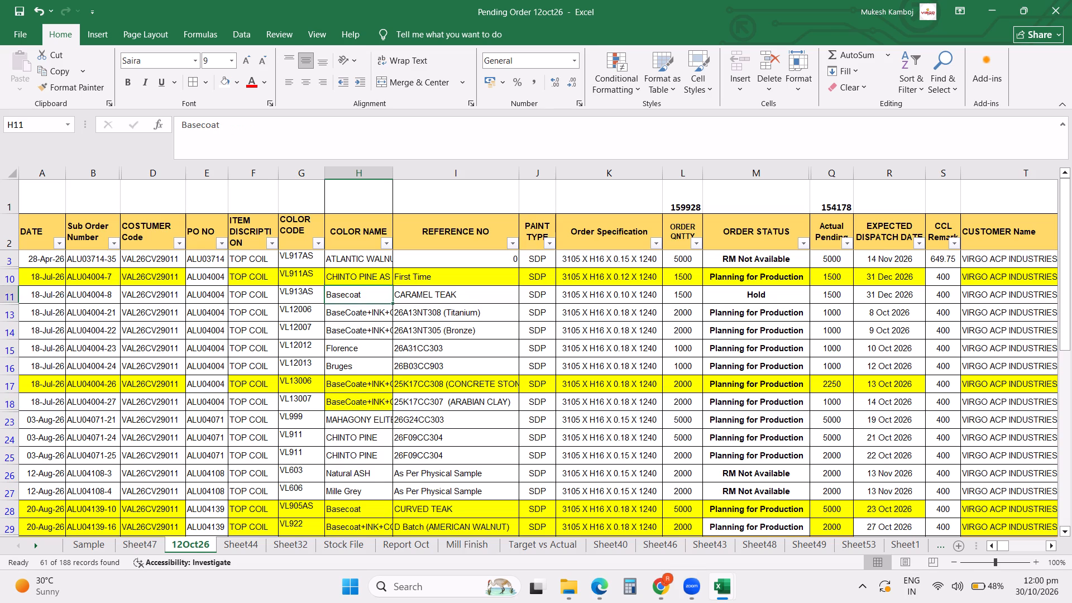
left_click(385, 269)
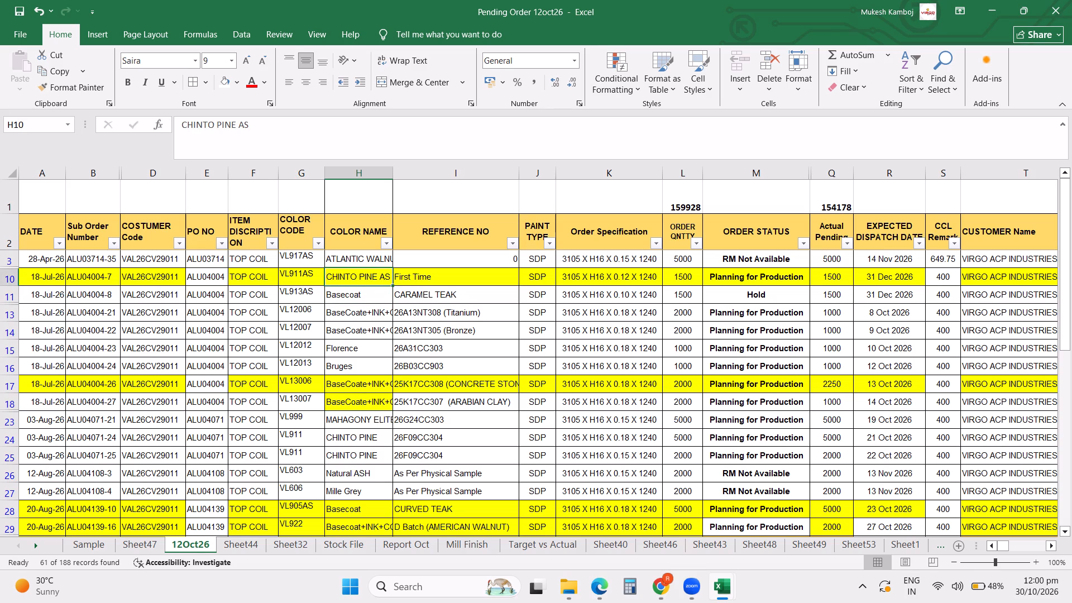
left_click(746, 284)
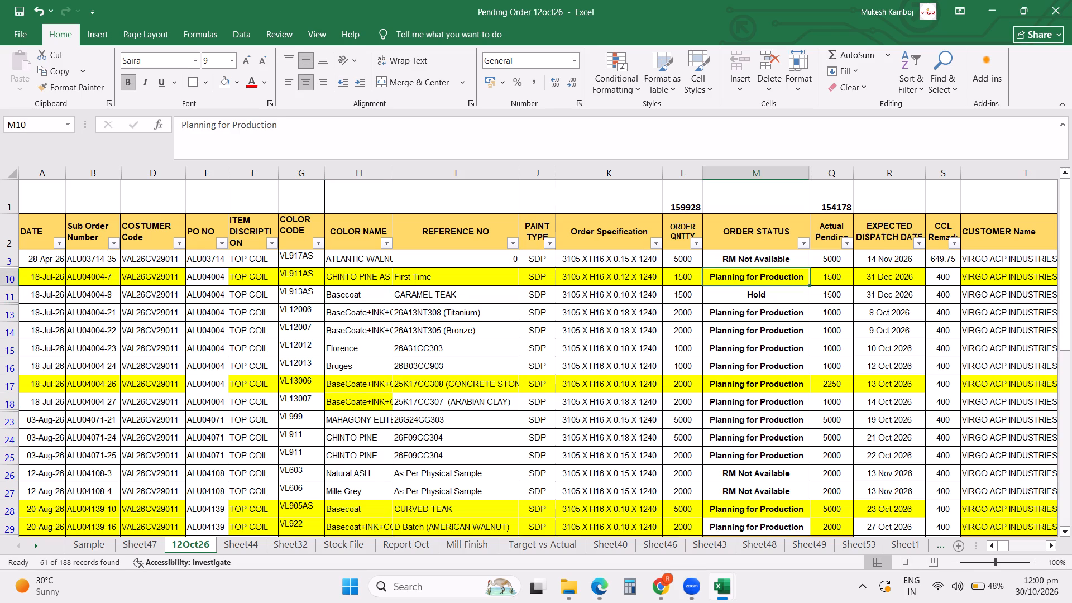
Narrow the REFERENCE NO column slightly.
left_click_drag(521, 167, 502, 167)
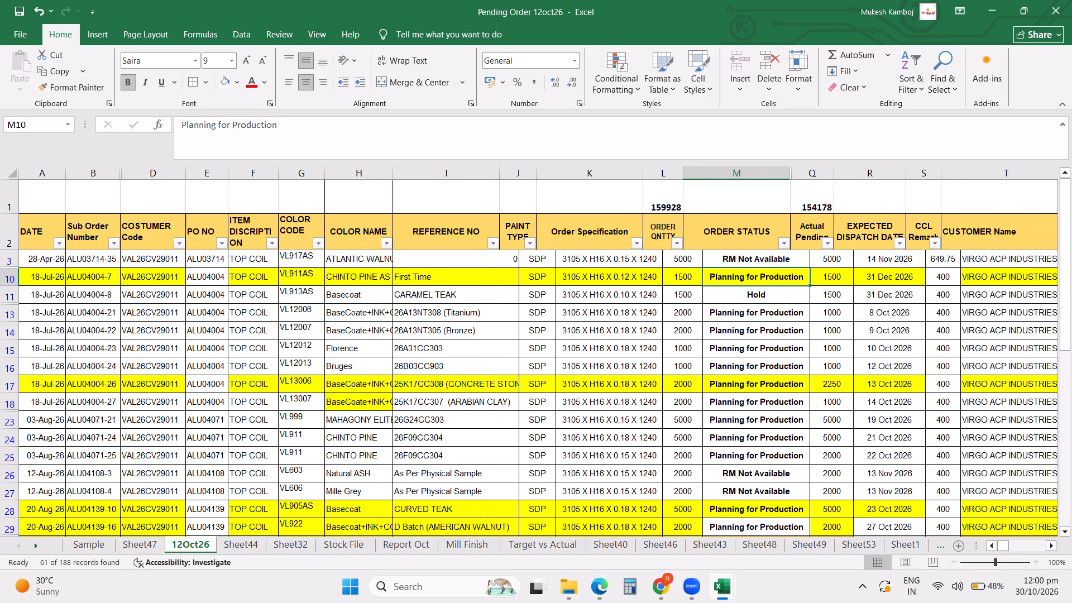
left_click(590, 333)
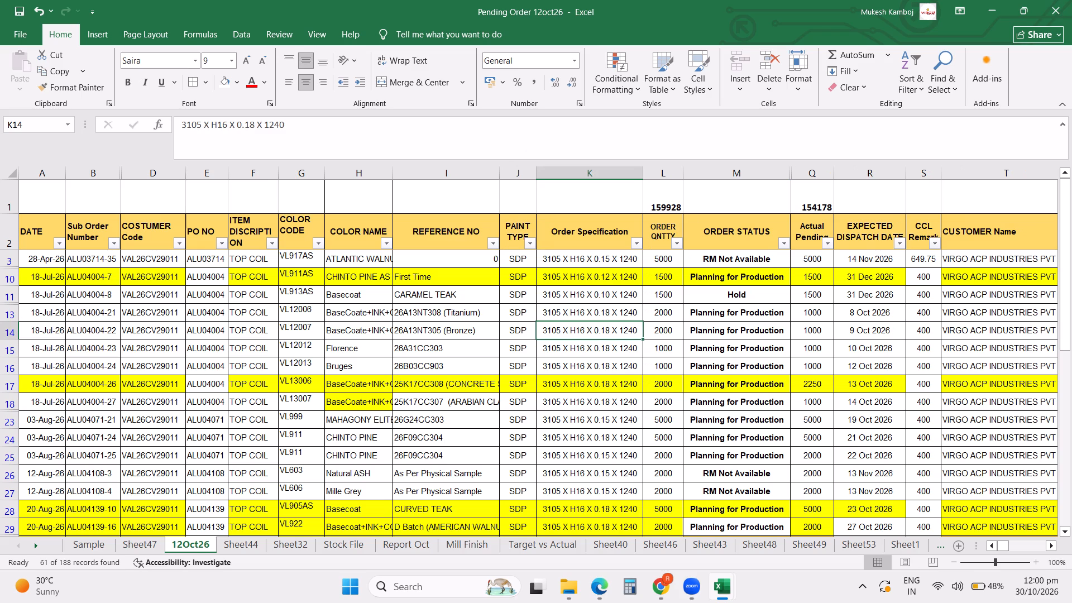
Hide the CCL Remark column between EXPECTED DISPATCH DATE and CUSTOMER Name.
left_click(924, 171)
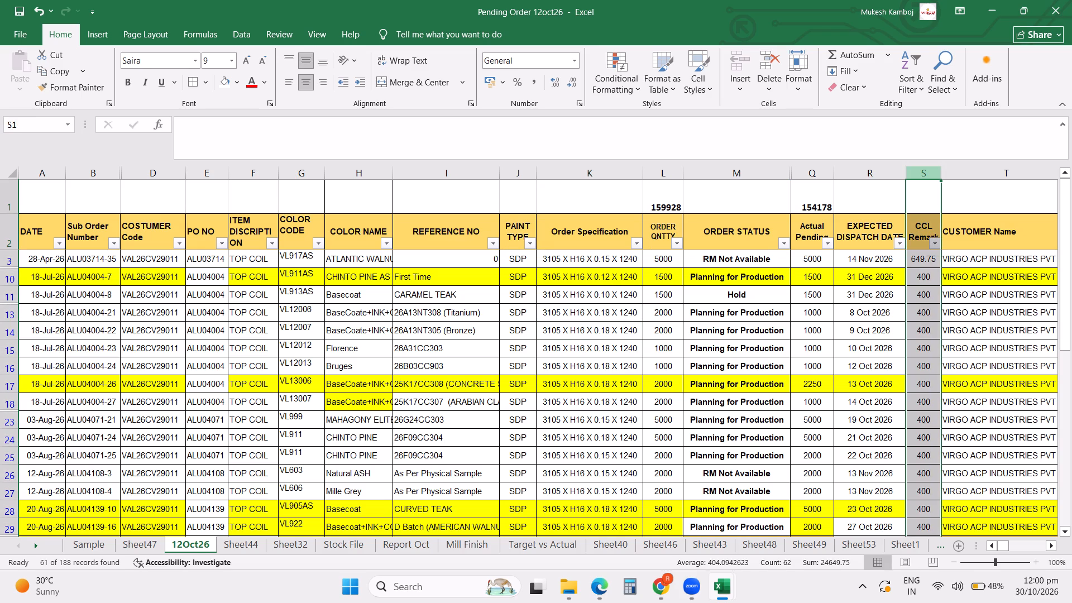
left_click(892, 205)
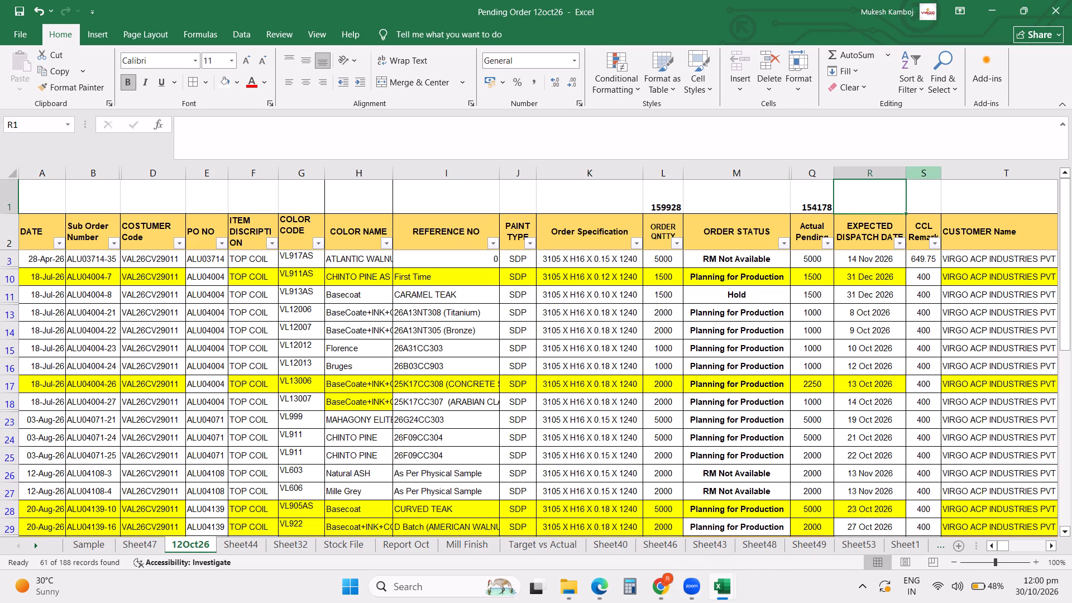
left_click(923, 175)
right_click(923, 175)
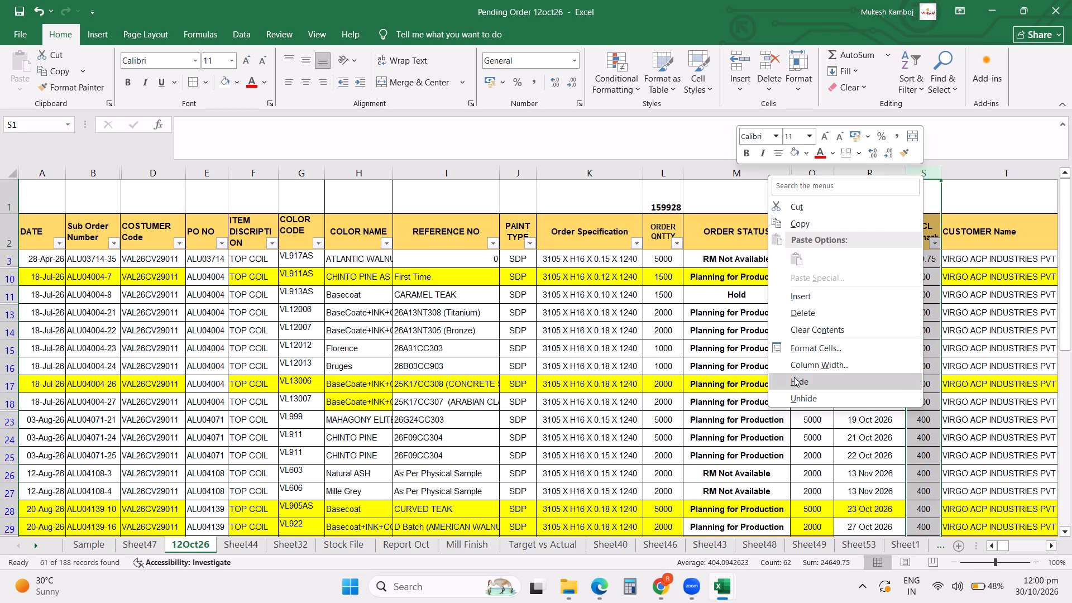
left_click(794, 377)
key("Right")
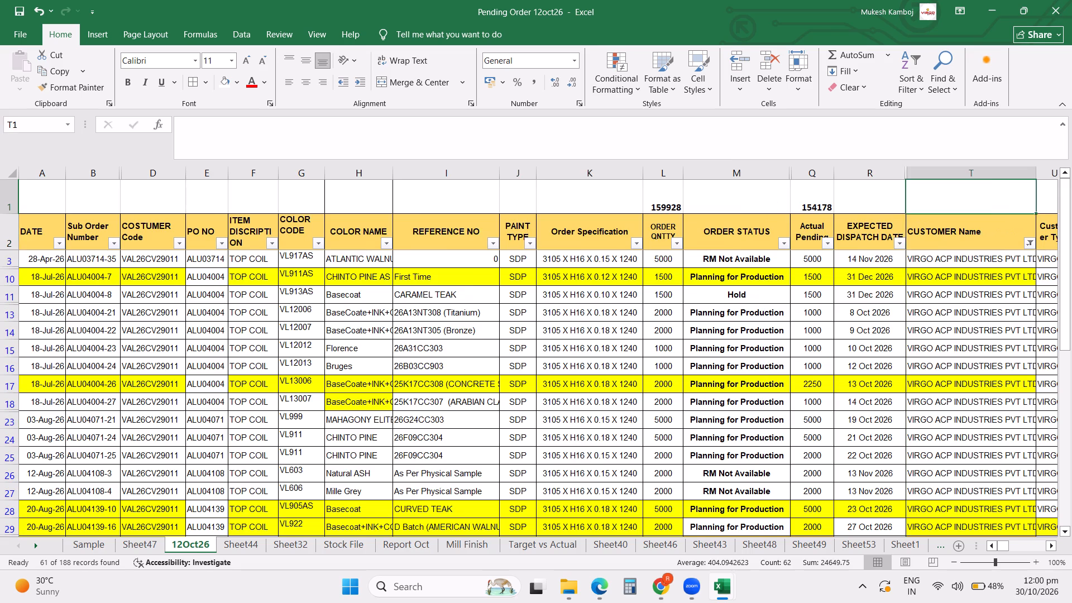
key("Right")
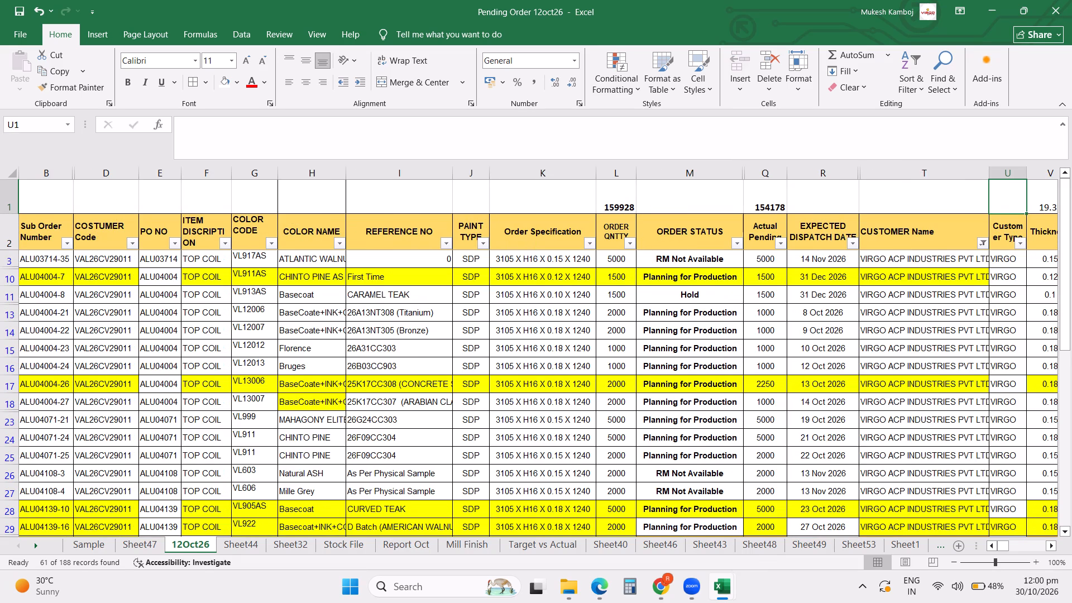
Hide the PO NO column and the Customer Type column.
left_click(167, 173)
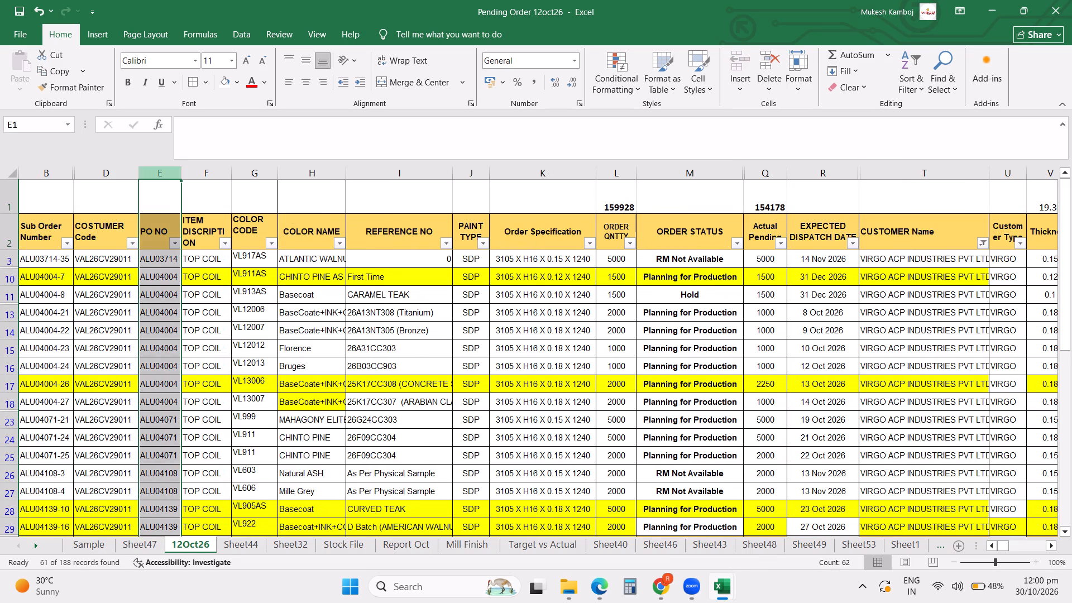
right_click(167, 173)
left_click(200, 379)
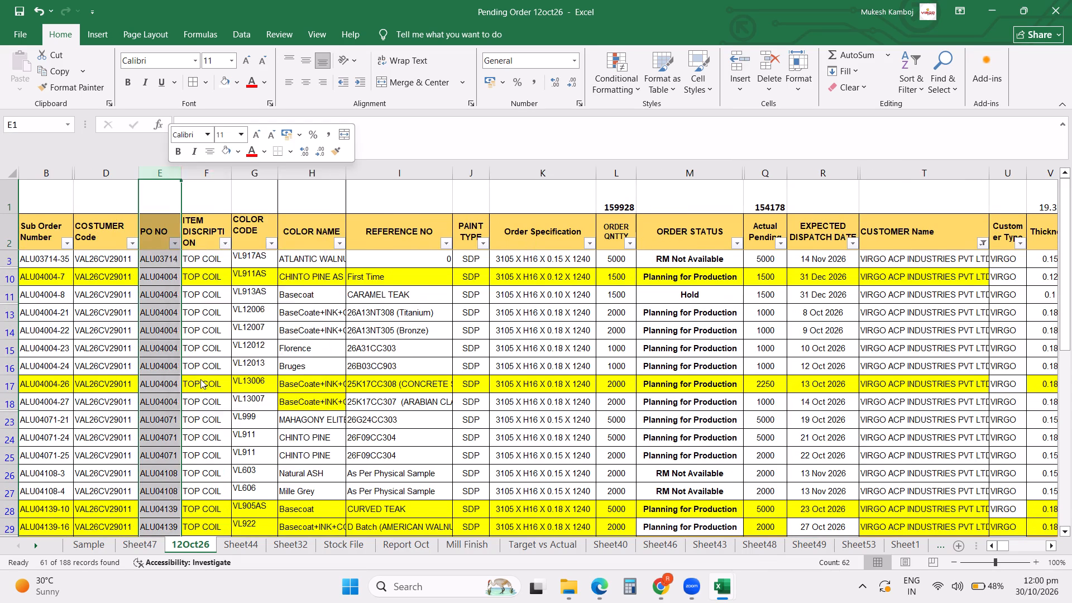
left_click(229, 279)
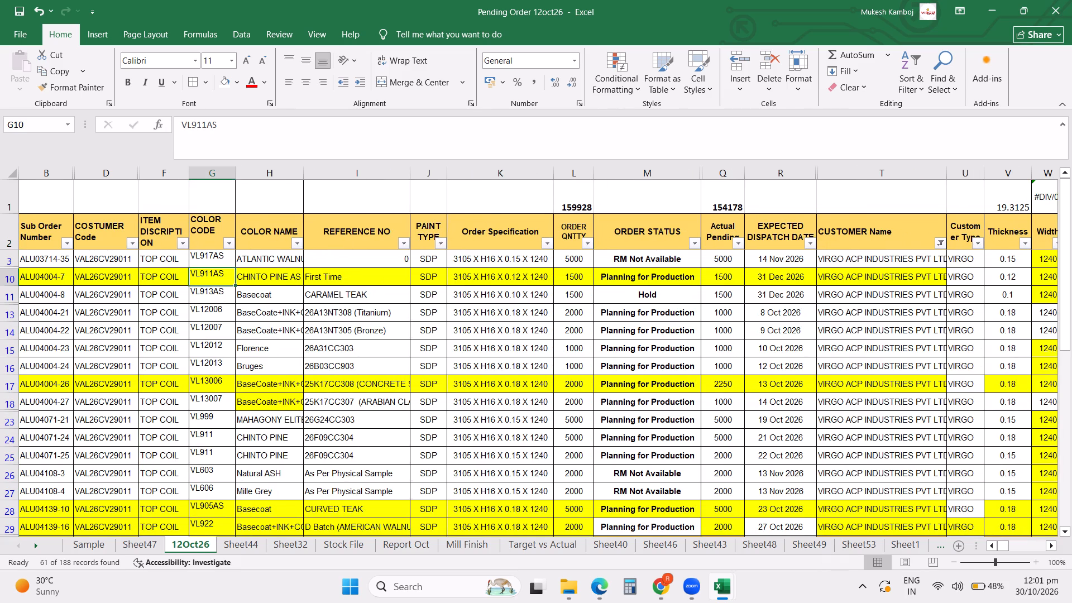
left_click(970, 174)
right_click(970, 174)
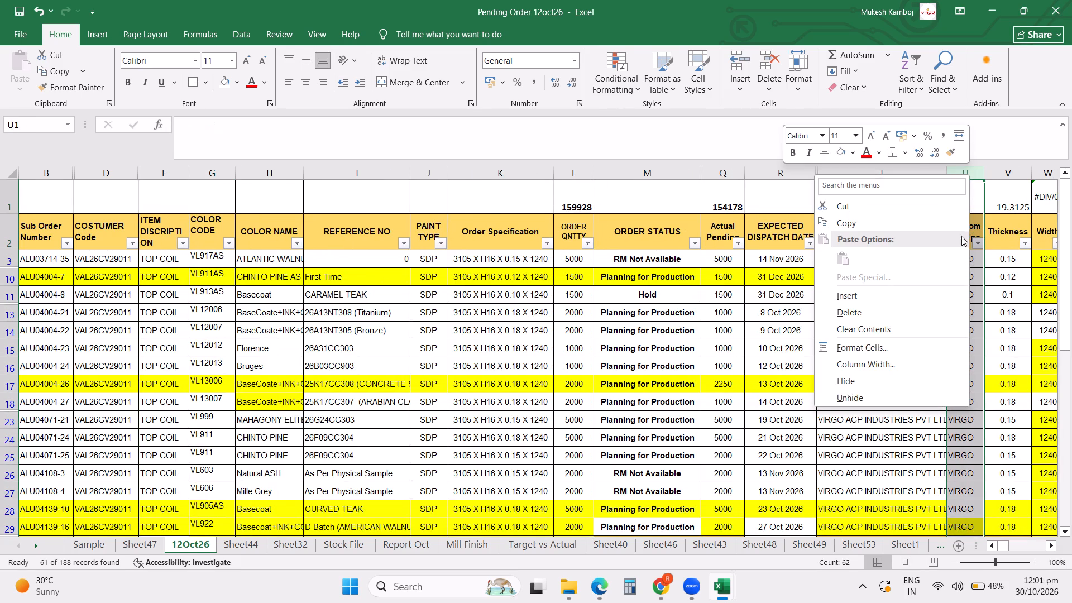
left_click(835, 380)
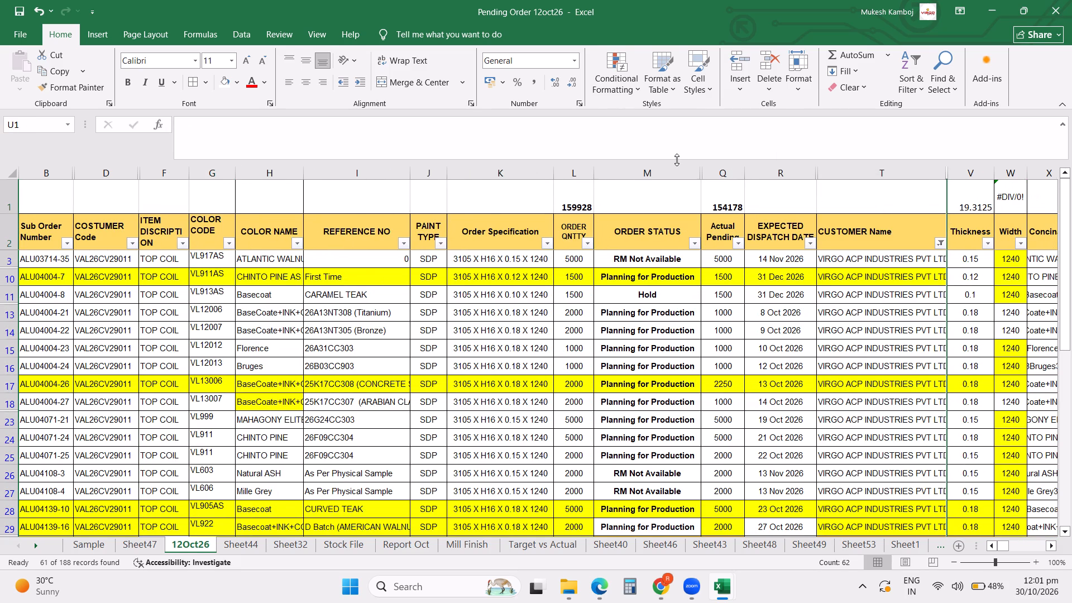
Hide the ORDER STATUS column and the EXPECTED DISPATCH DATE column.
left_click(662, 166)
double_click(662, 166)
right_click(662, 166)
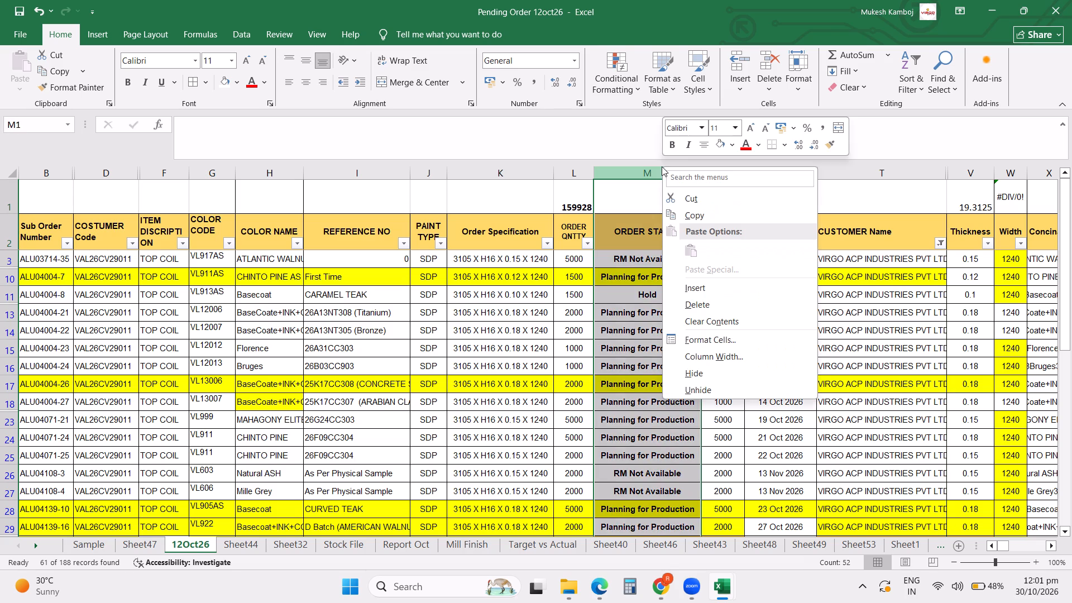
left_click(694, 374)
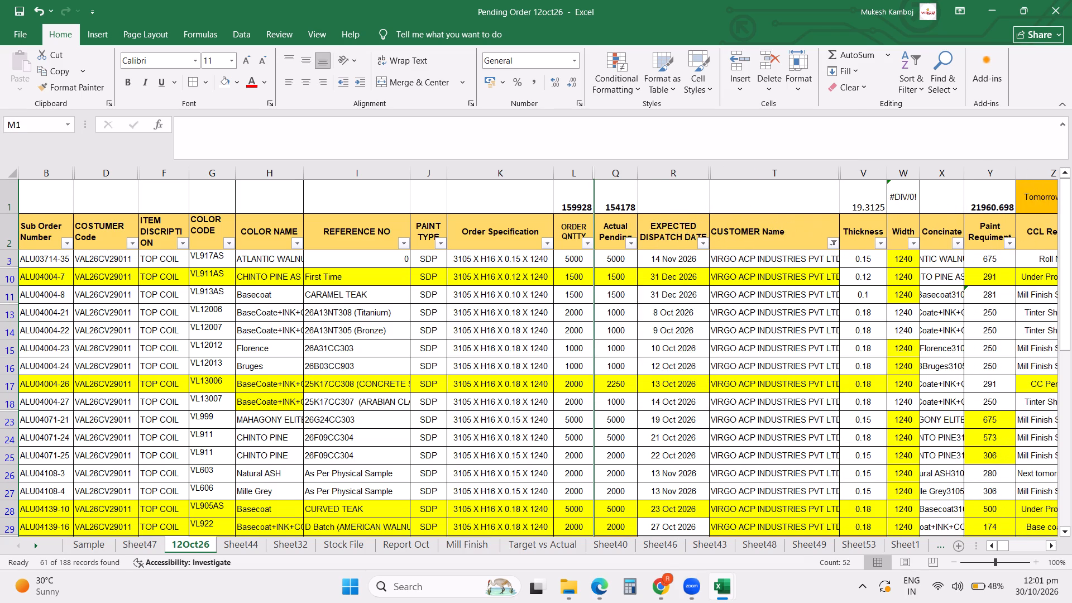
left_click(678, 173)
right_click(678, 173)
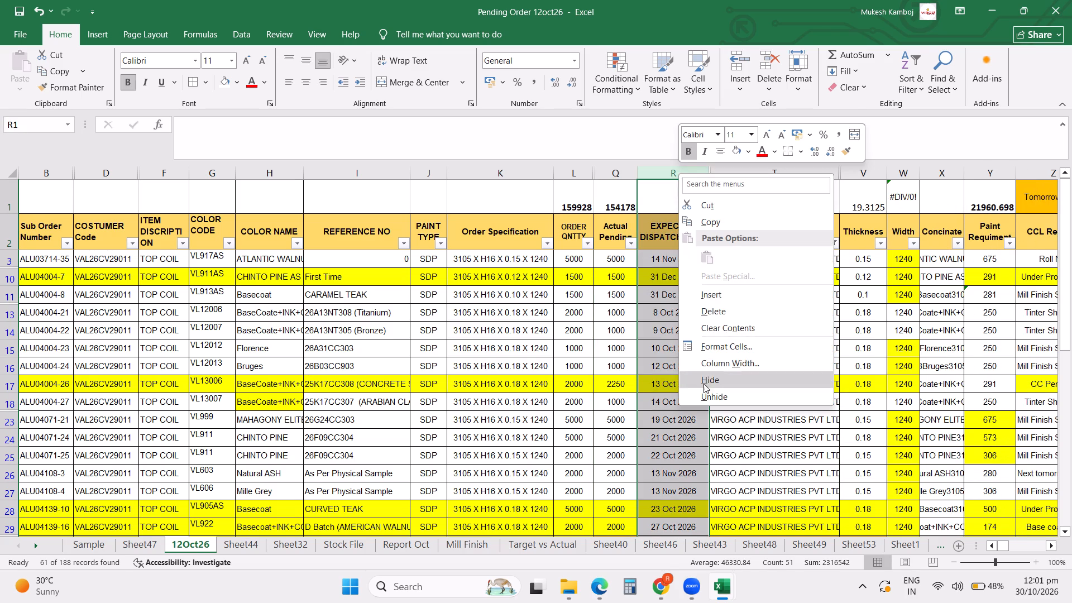
left_click(706, 386)
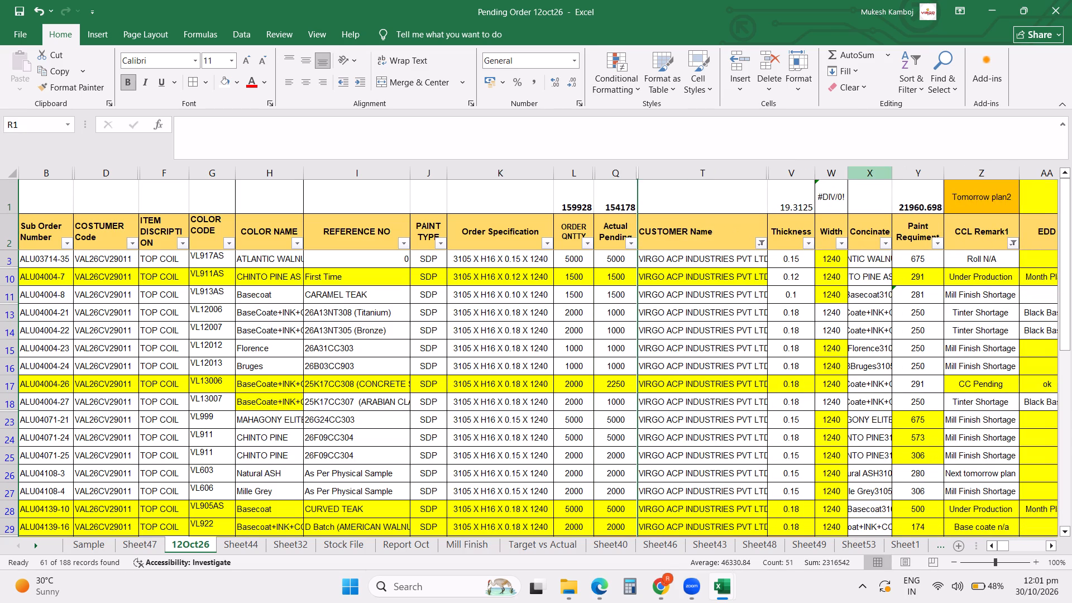
Hide the Concinate column between Width and Paint Requirement.
left_click(867, 170)
right_click(867, 170)
left_click(896, 376)
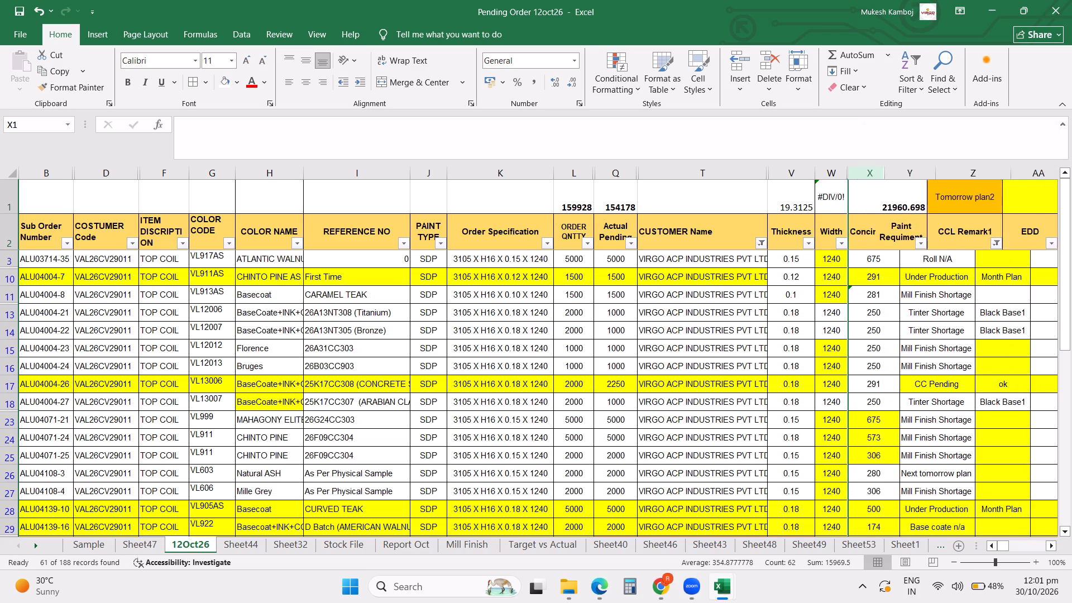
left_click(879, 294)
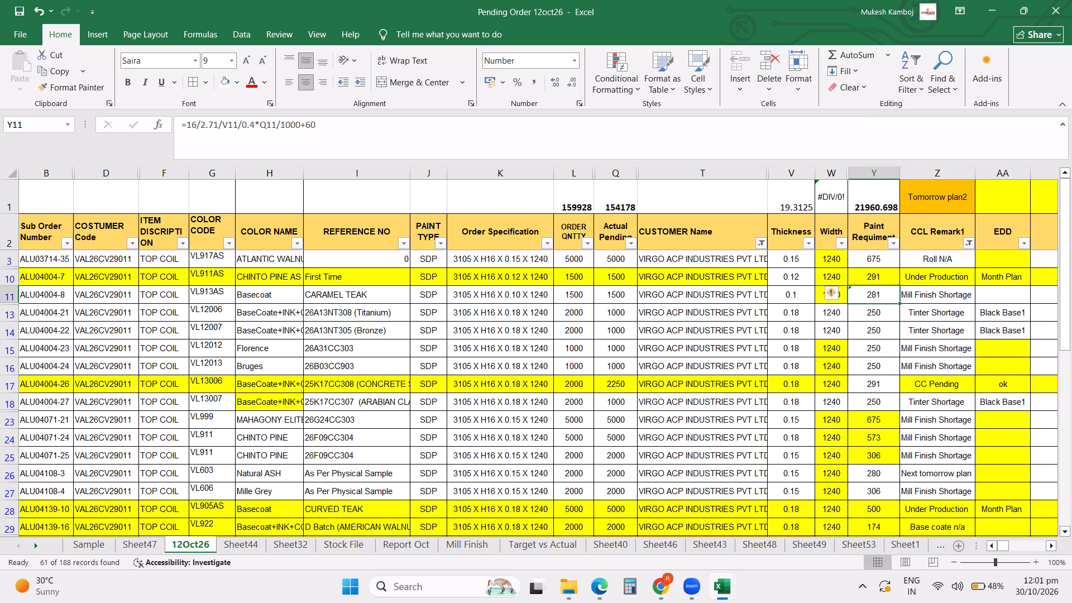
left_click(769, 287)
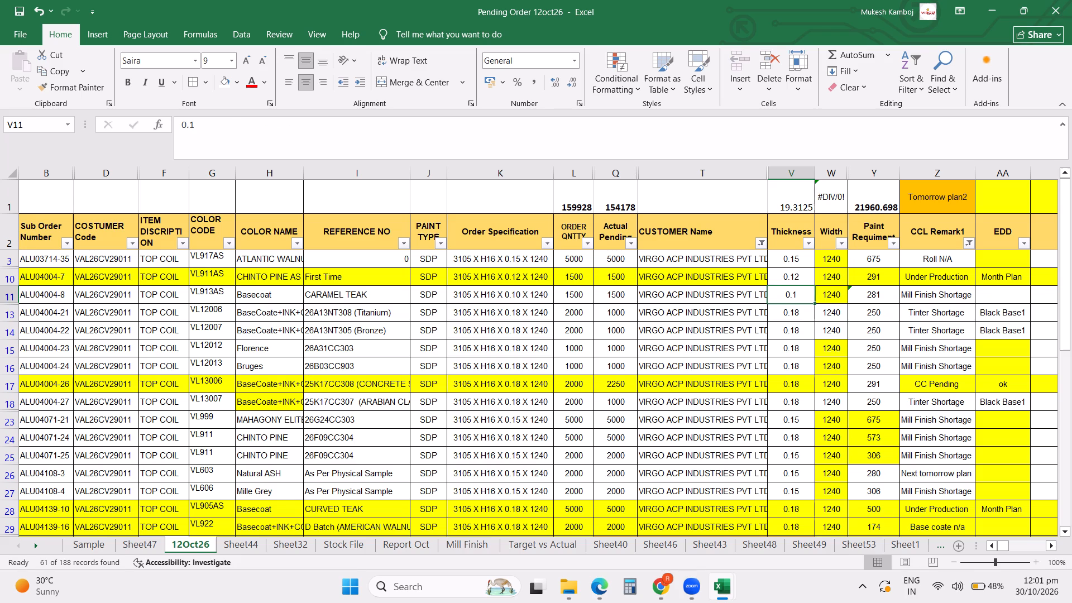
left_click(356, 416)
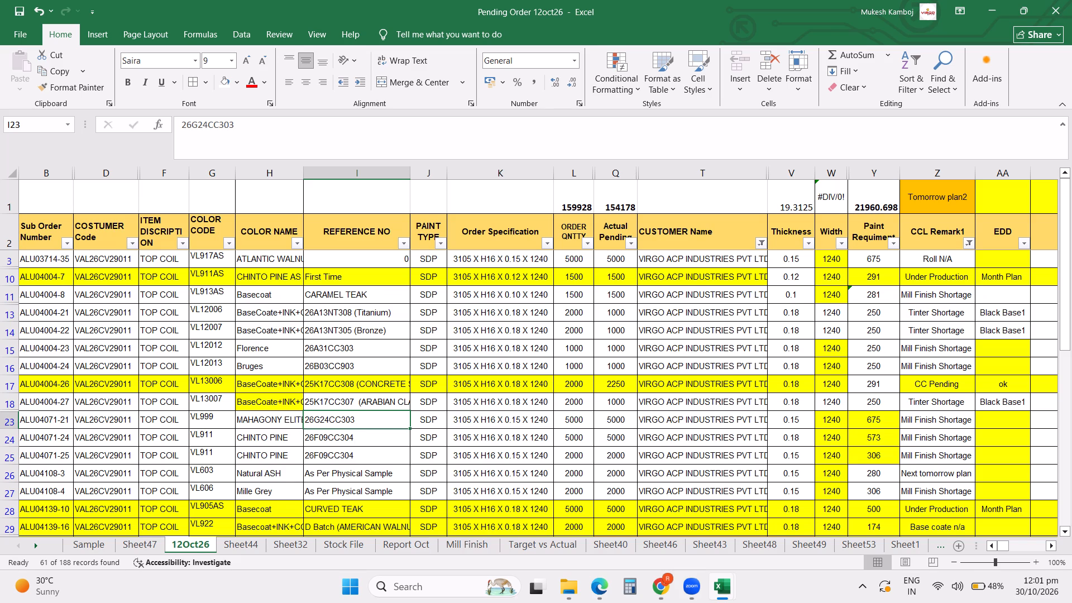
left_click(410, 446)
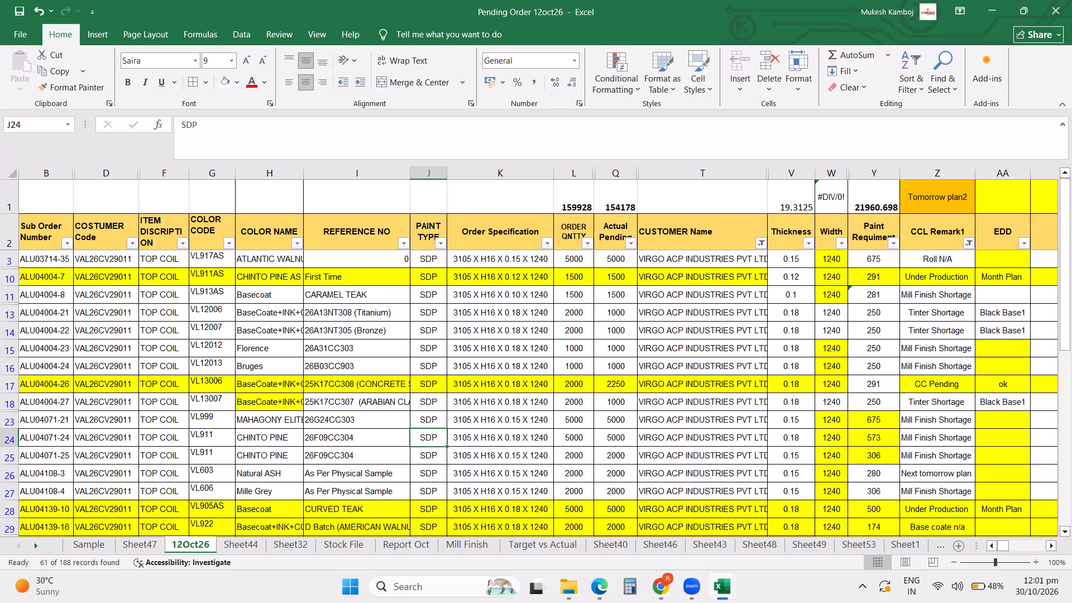
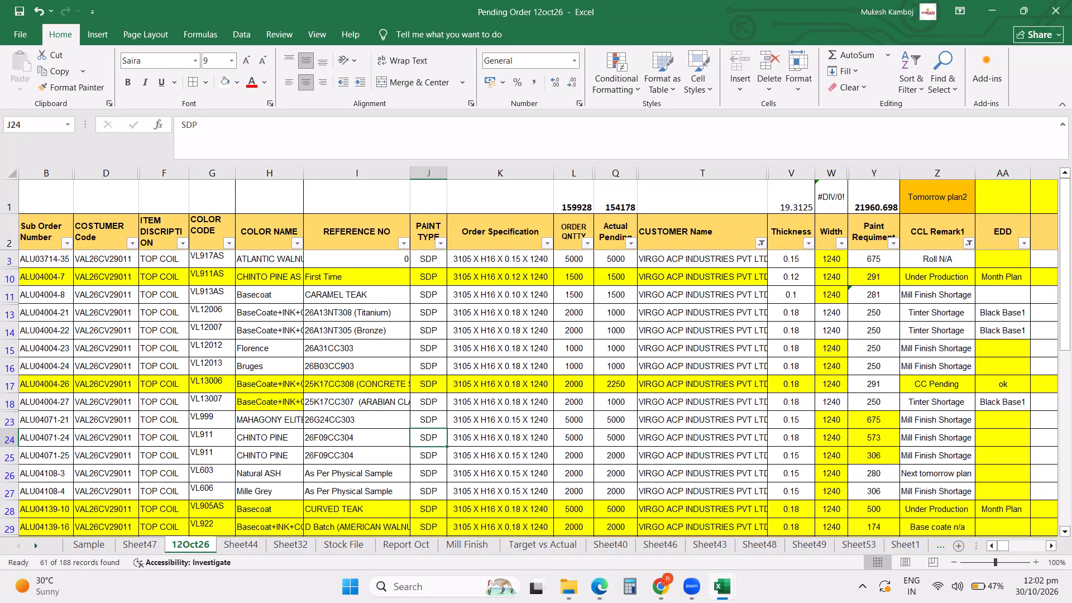
Filter the DATE column to show only the April, July, August and September 2026 orders.
left_click(350, 331)
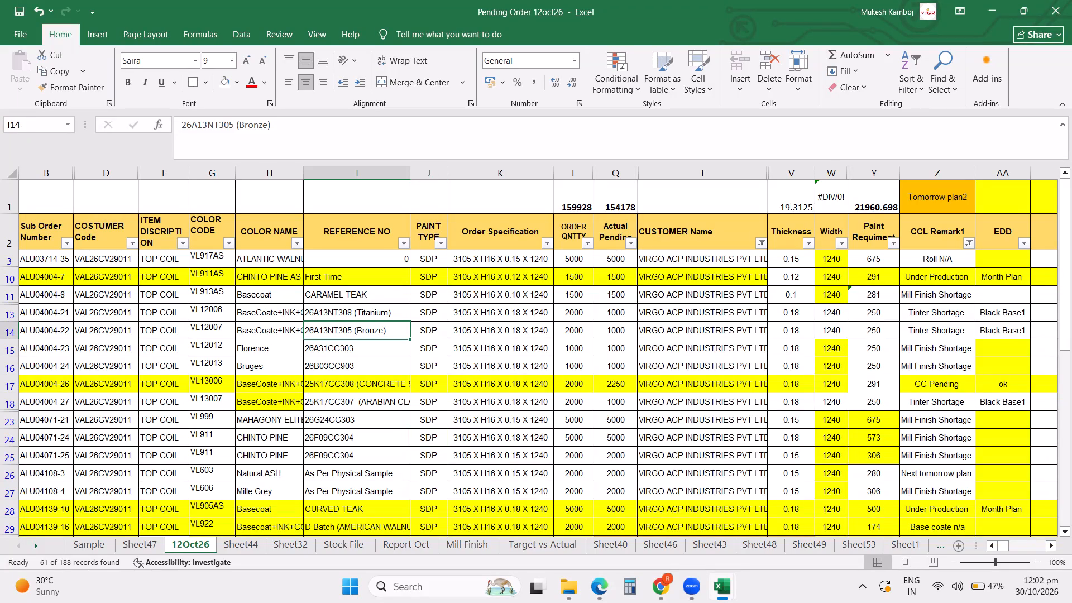
key("Left")
key("Left")
key("Left")
key("Left")
key("Left")
key("Left")
key("Left")
key("Left")
key("Left")
key("Left")
key("Left")
key("Left")
key("Left")
key("Left")
key("Left")
key("Left")
key("Left")
key("Left")
key("Left")
key("Left")
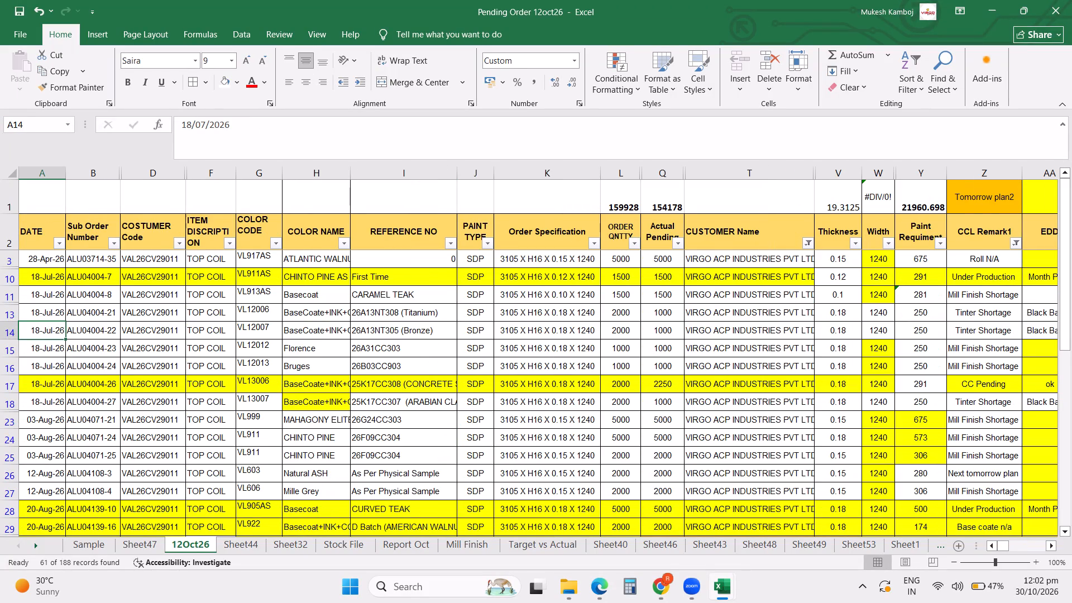
left_click(62, 242)
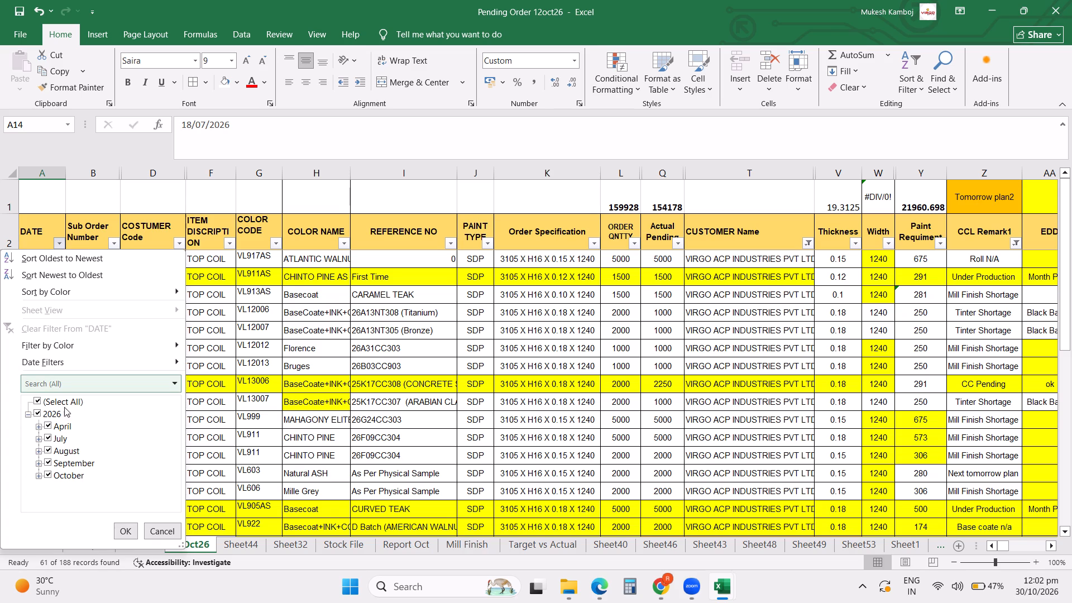
left_click(56, 400)
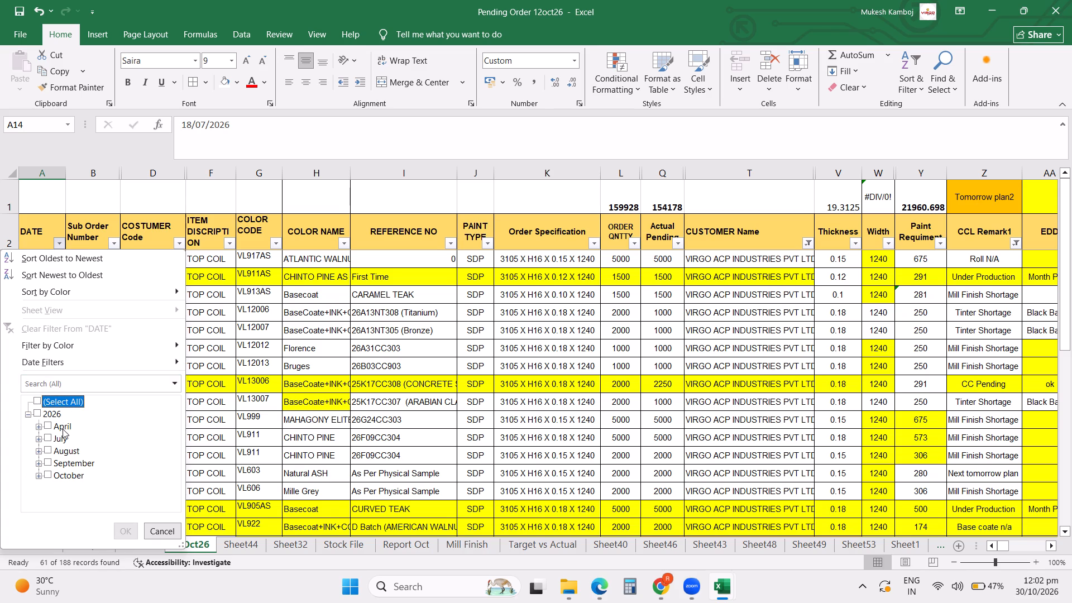
left_click(63, 430)
left_click(64, 441)
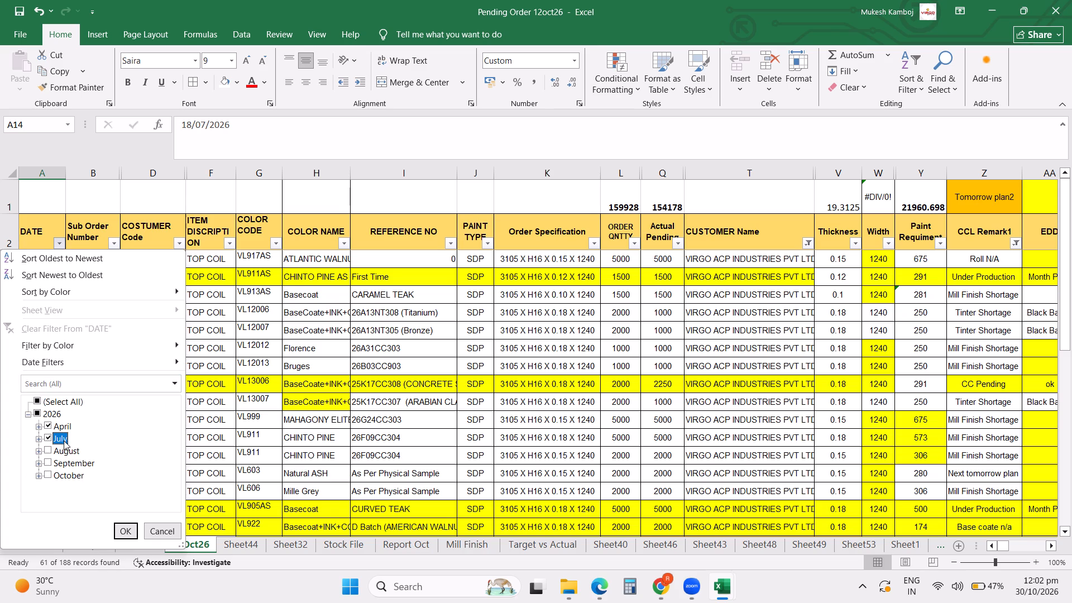
left_click(70, 454)
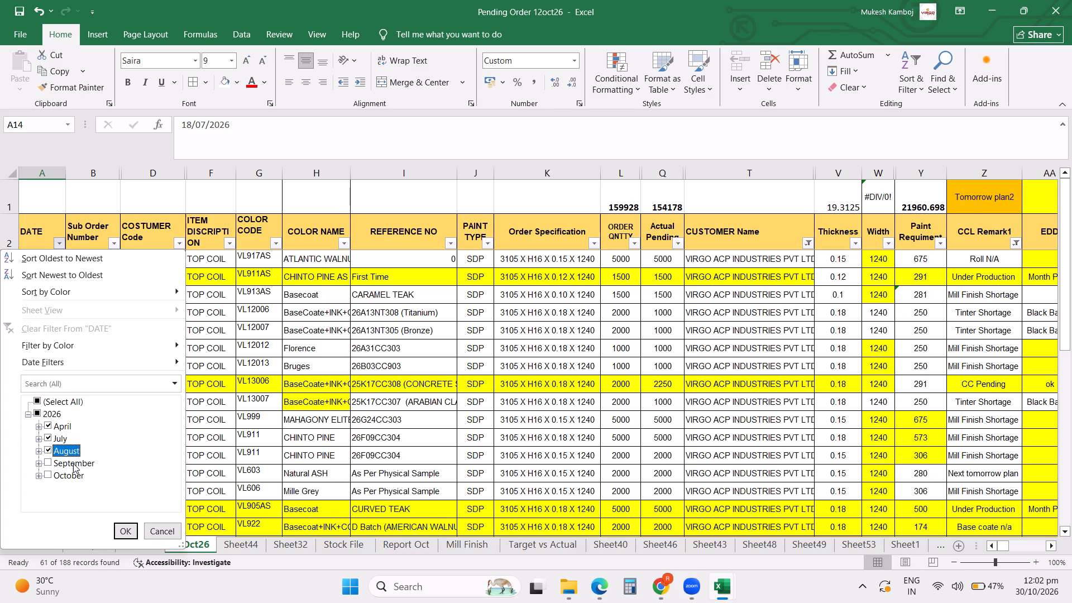
left_click(74, 465)
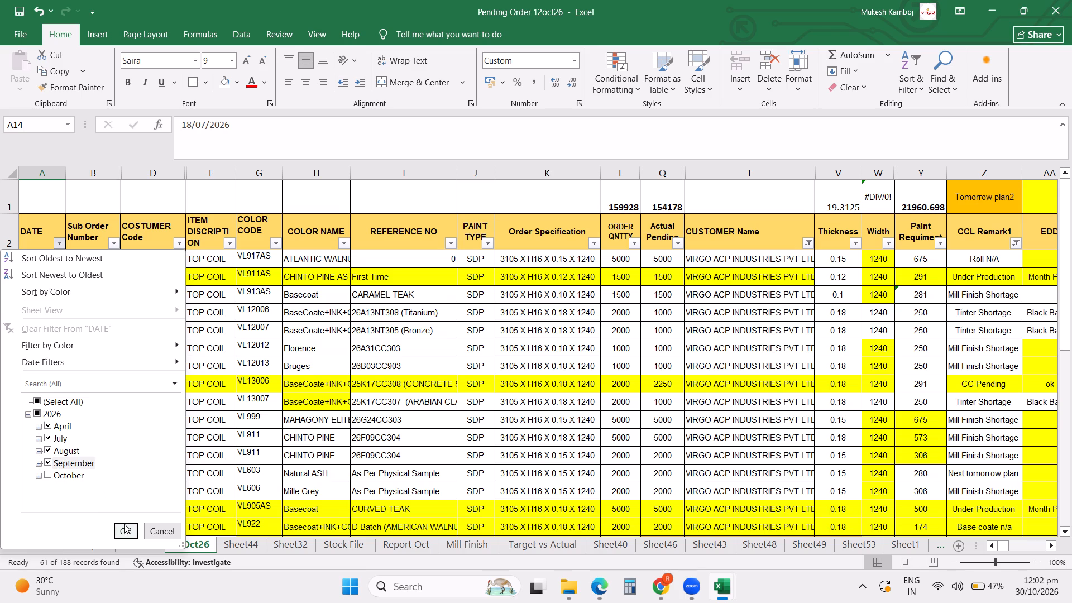
left_click(124, 524)
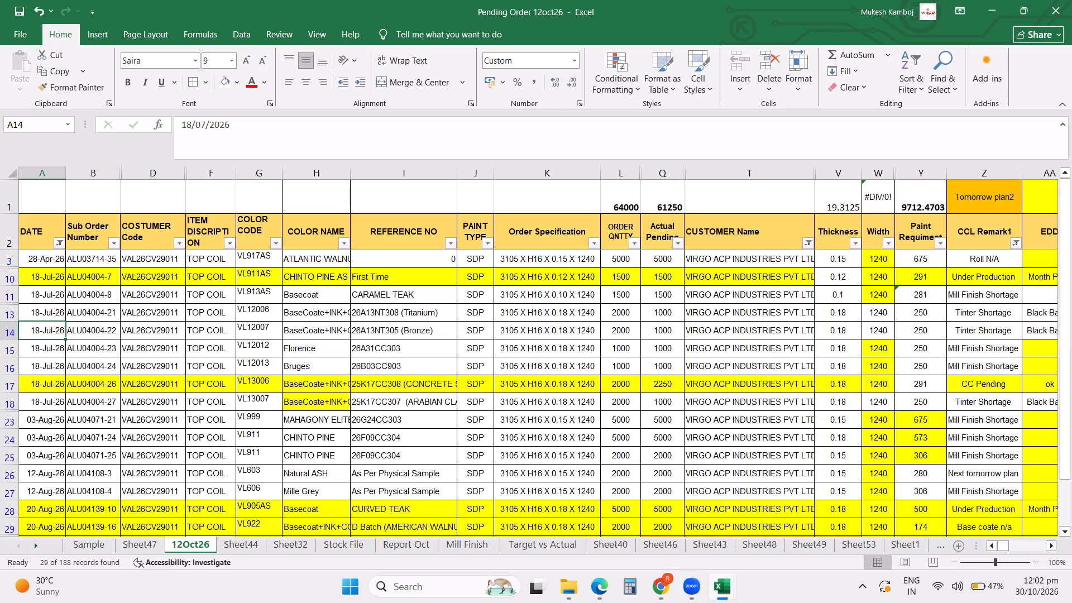
Copy the filtered order table, from the DATE header through the Order Pending column down to the last row, into a new sheet.
left_click(32, 240)
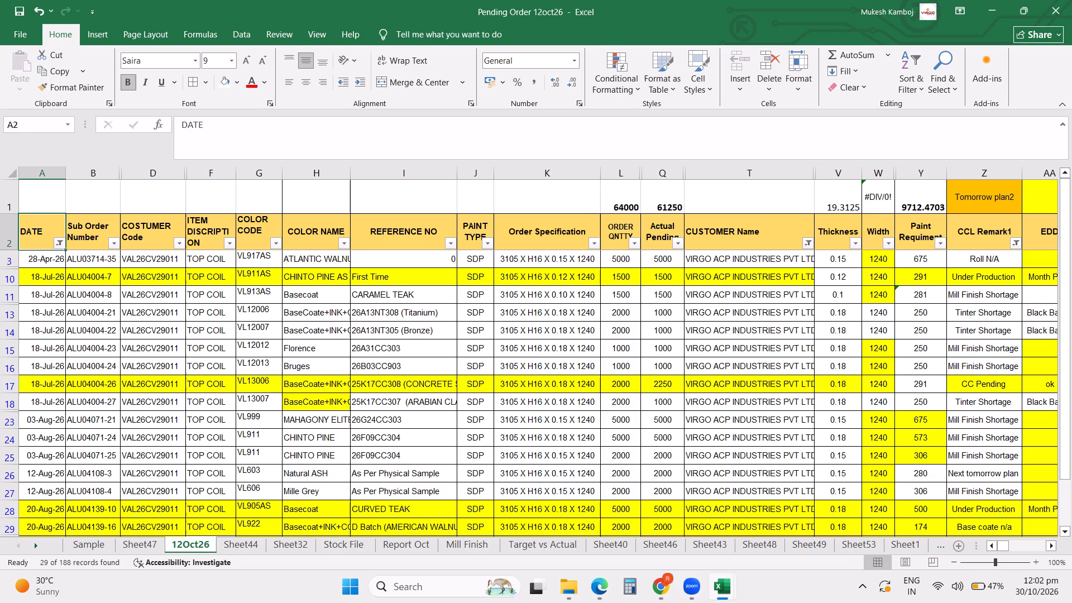
key("shift+Right")
key("shift+Right")
key("shift+Right")
key("shift+Right")
key("shift+Right")
key("shift+Right")
key("shift+Right")
key("shift+Right")
key("shift+Right")
key("shift+Right")
key("shift+Right")
key("shift+Right")
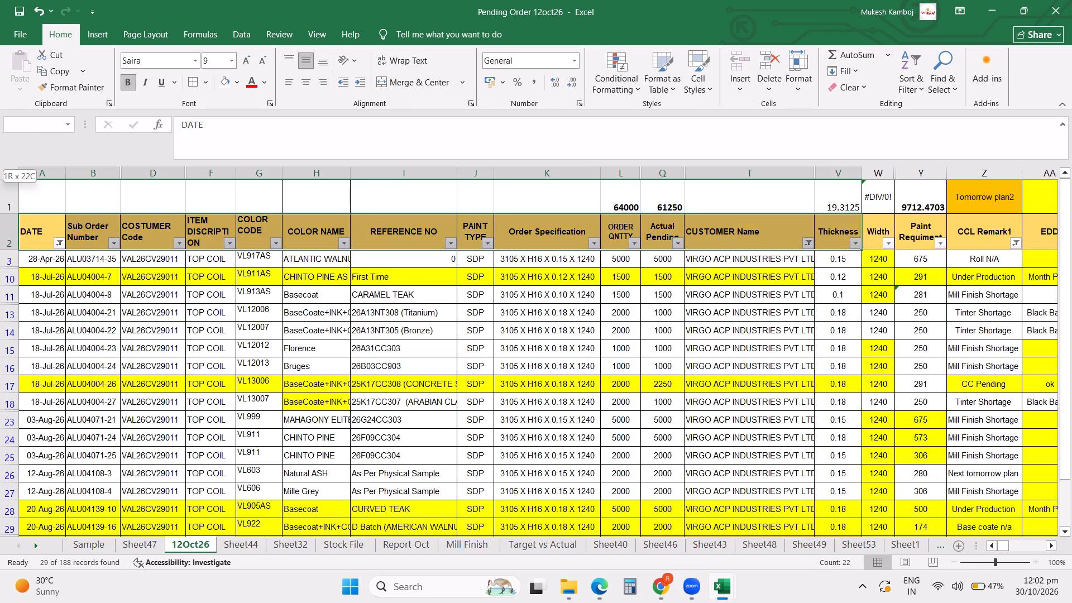
key("shift+Right")
key("shift+Right")
key("shift+Right")
key("shift+Right")
key("shift+Right")
key("shift+Right")
key("shift+Right")
key("shift+Right")
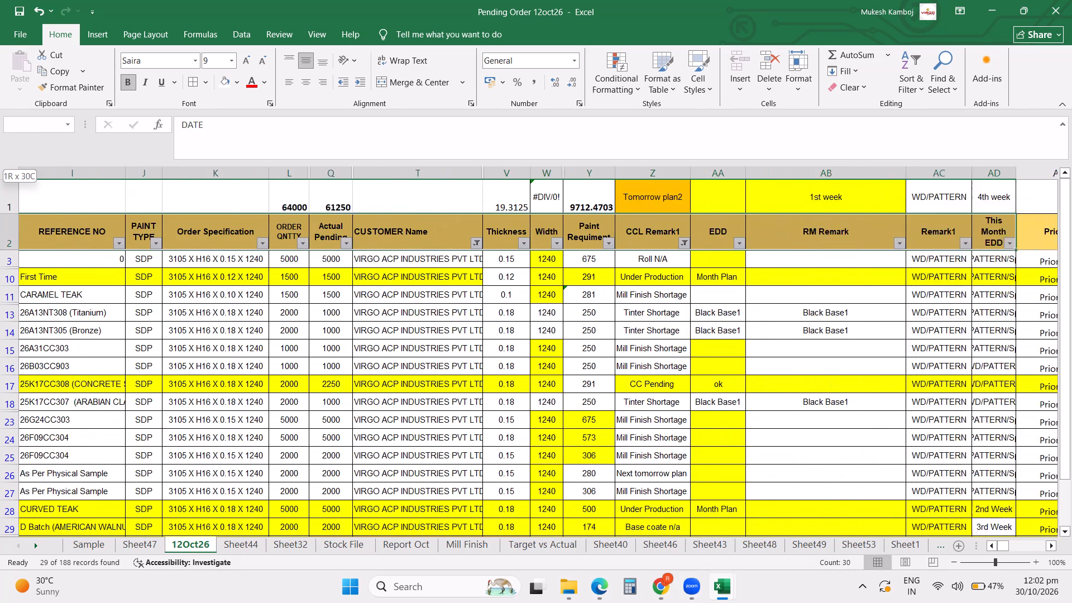
key("shift+Right")
key("shift+Right")
key("shift+Right")
key("shift+Right")
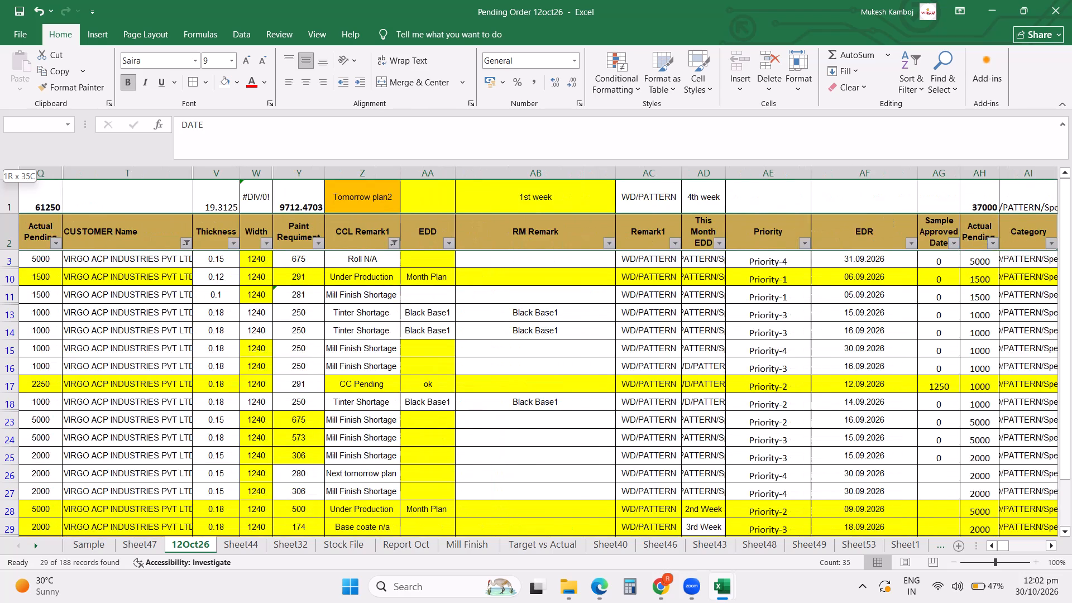
key("shift+Right")
key("shift+Right")
key("shift+Right")
key("shift+Left")
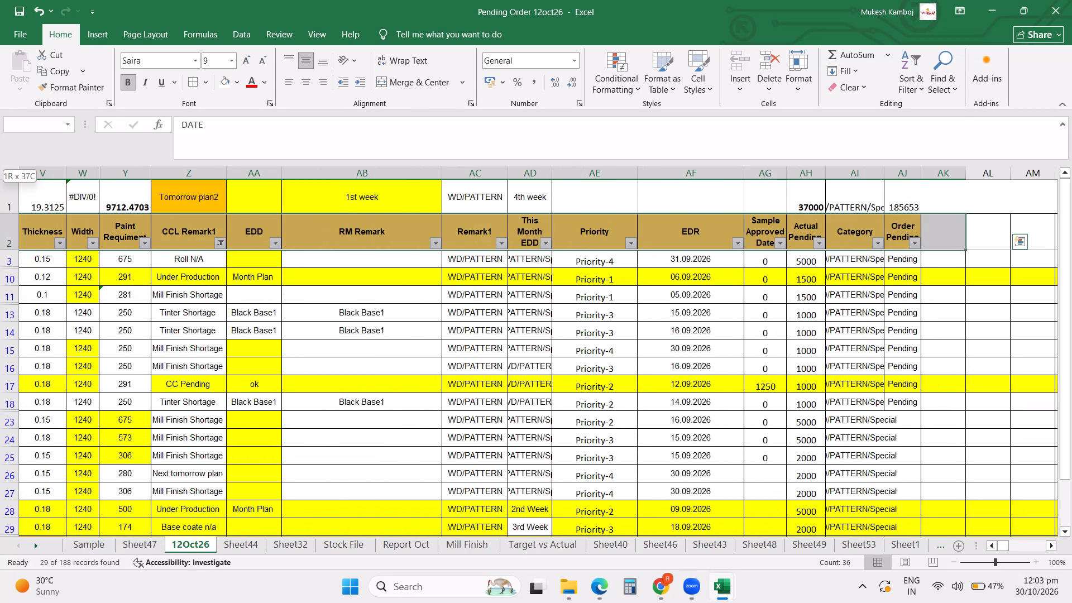
key("shift+Left")
key("ctrl+shift+Down")
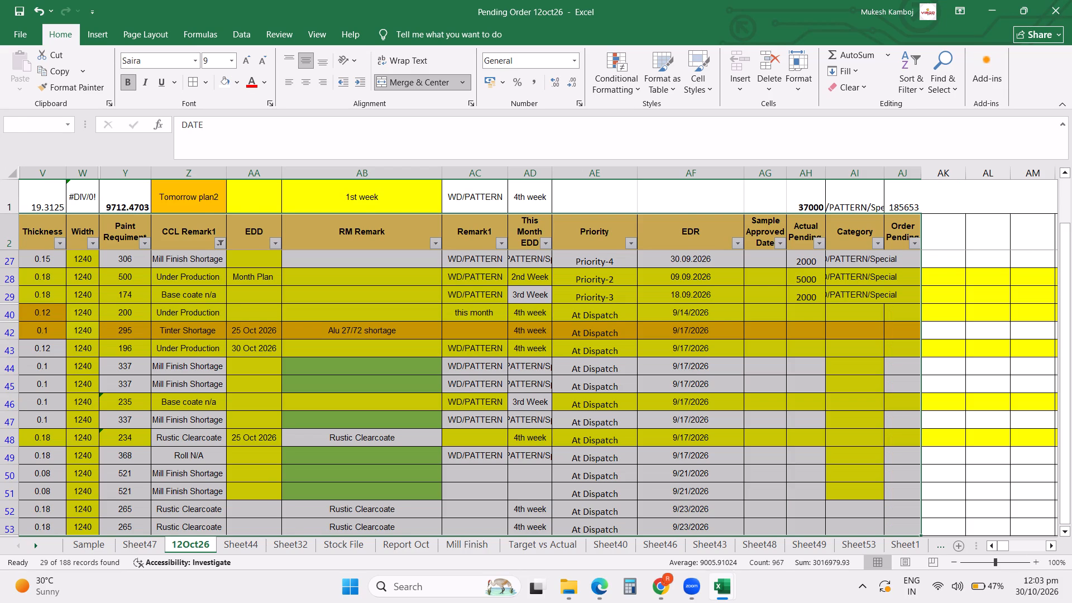
key("ctrl+c")
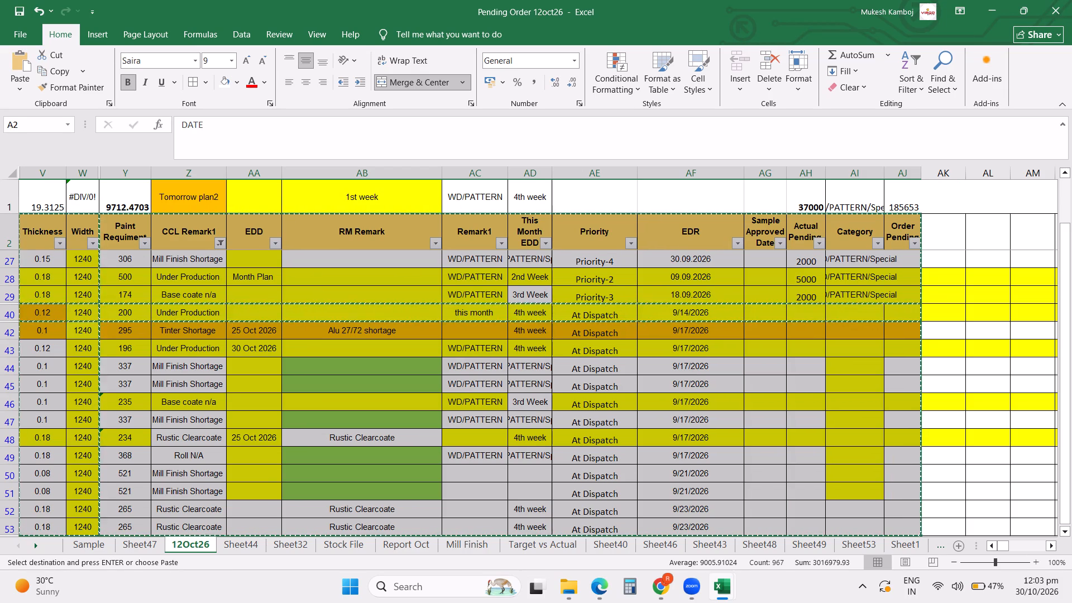
left_click(955, 547)
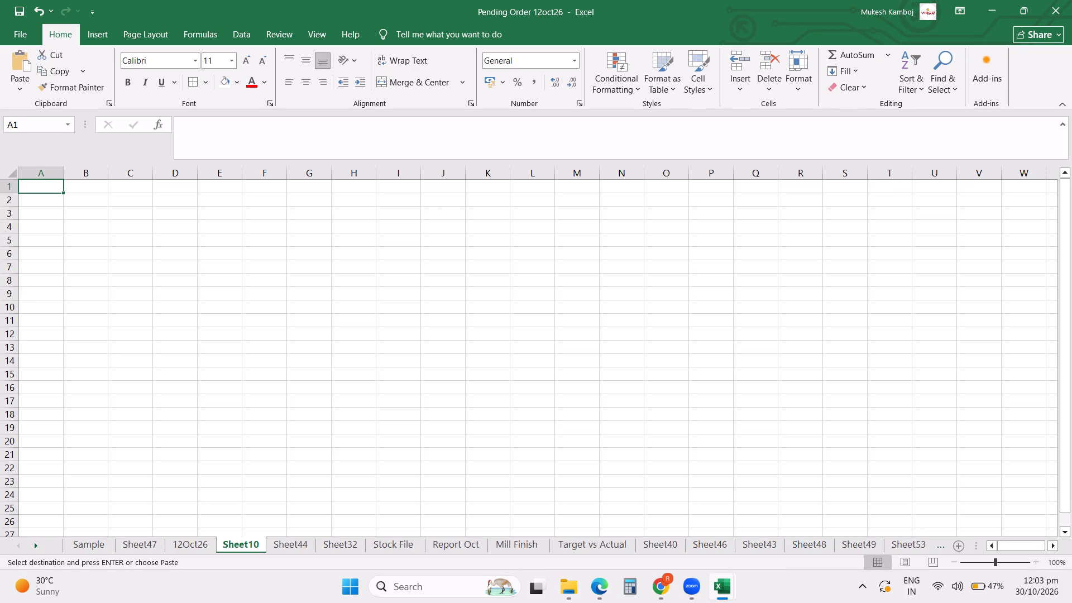
key("ctrl+v")
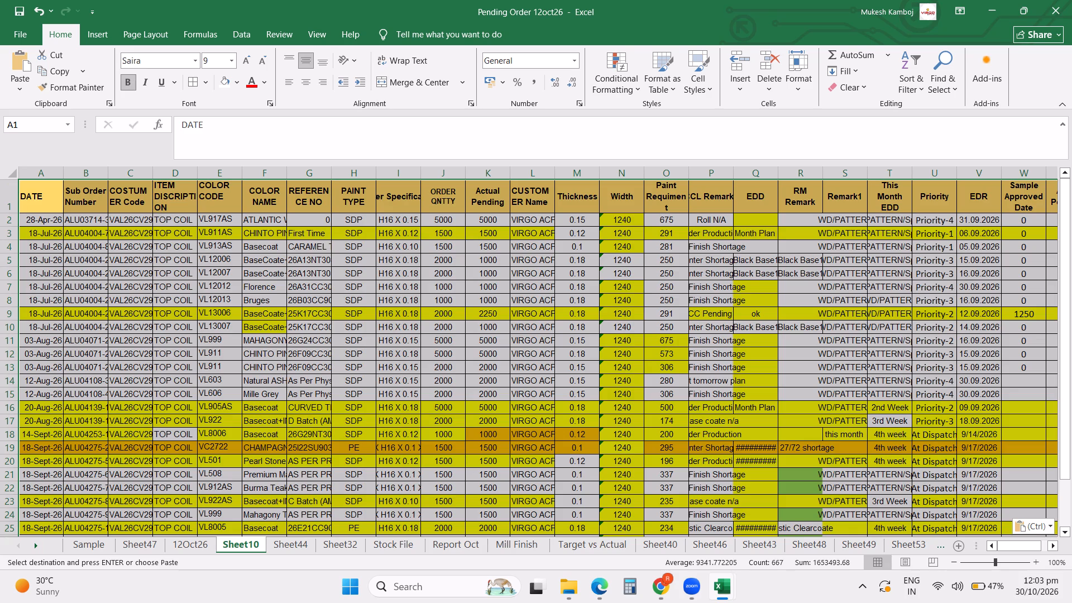
Auto-fit the widths of all columns on the new sheet.
left_click(11, 169)
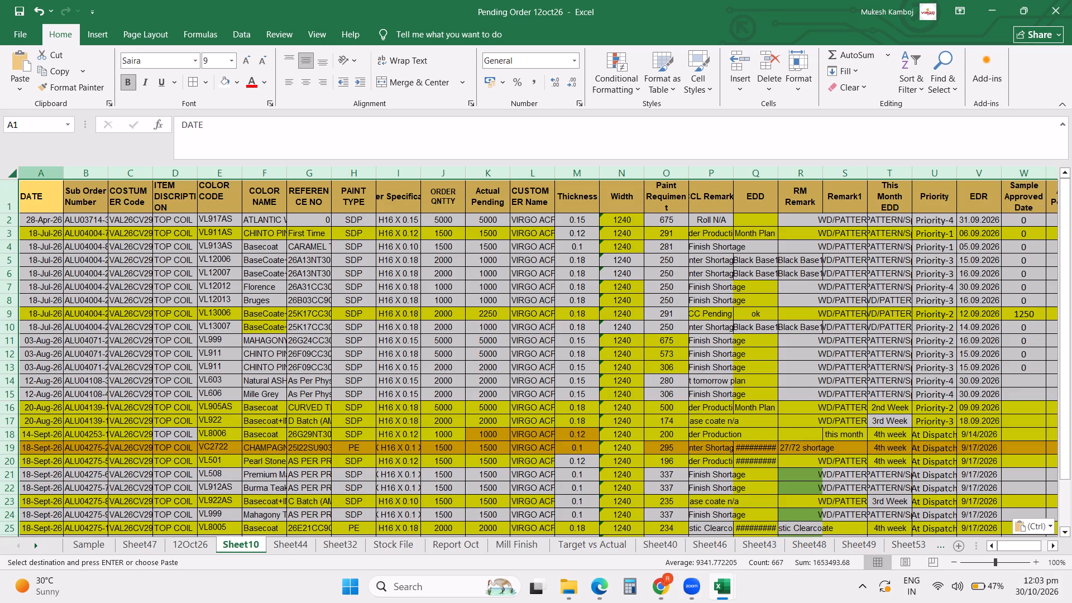
double_click(63, 174)
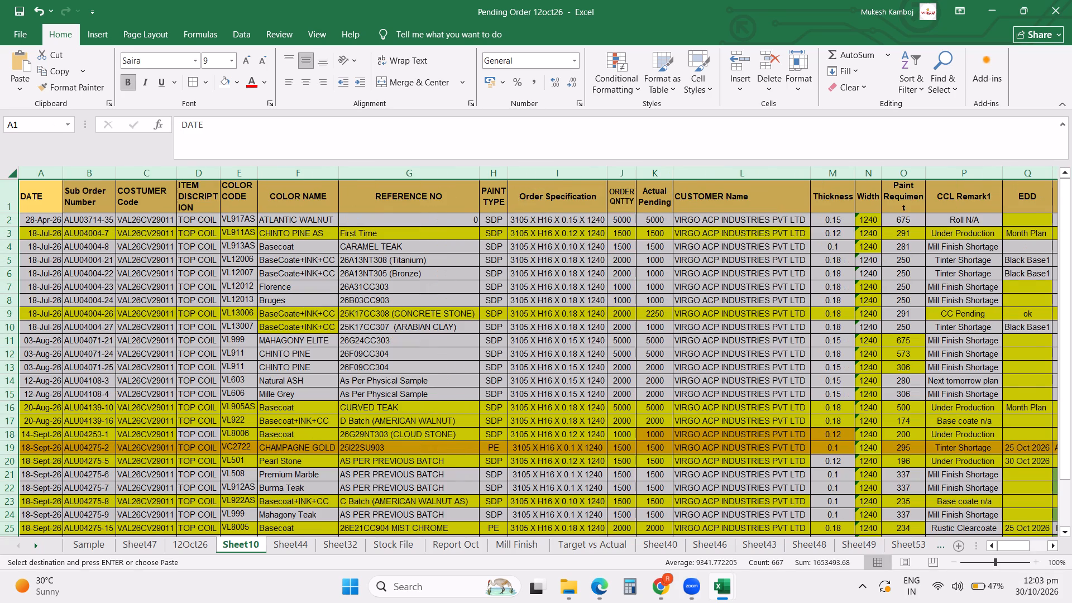
left_click(114, 228)
left_click(205, 218)
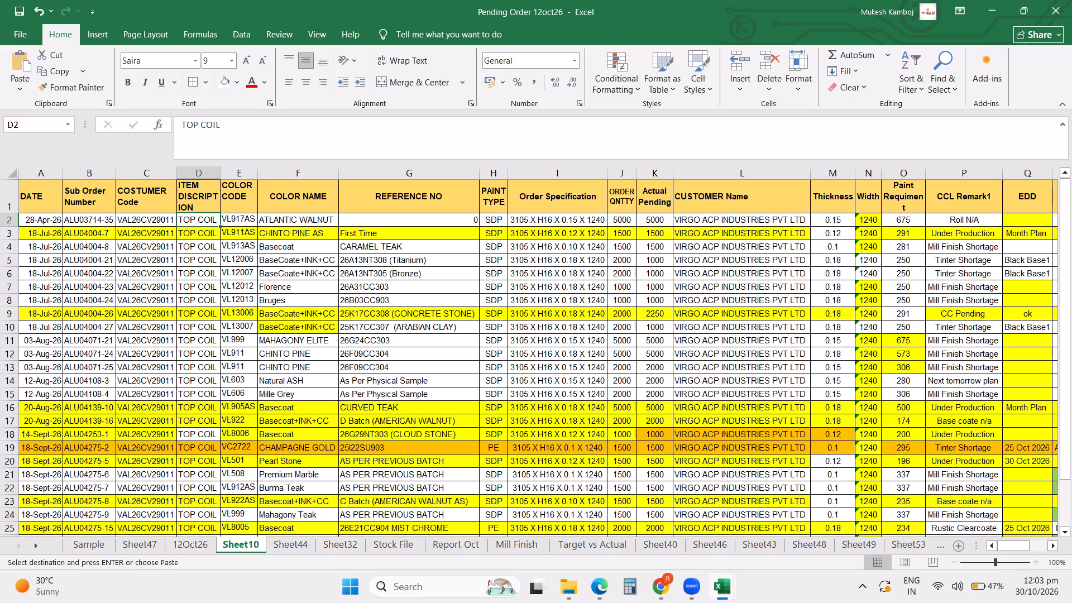
Review the first order rows on the new sheet, checking date, sub order number, color name, specification, order quantity and actual pending.
left_click(39, 224)
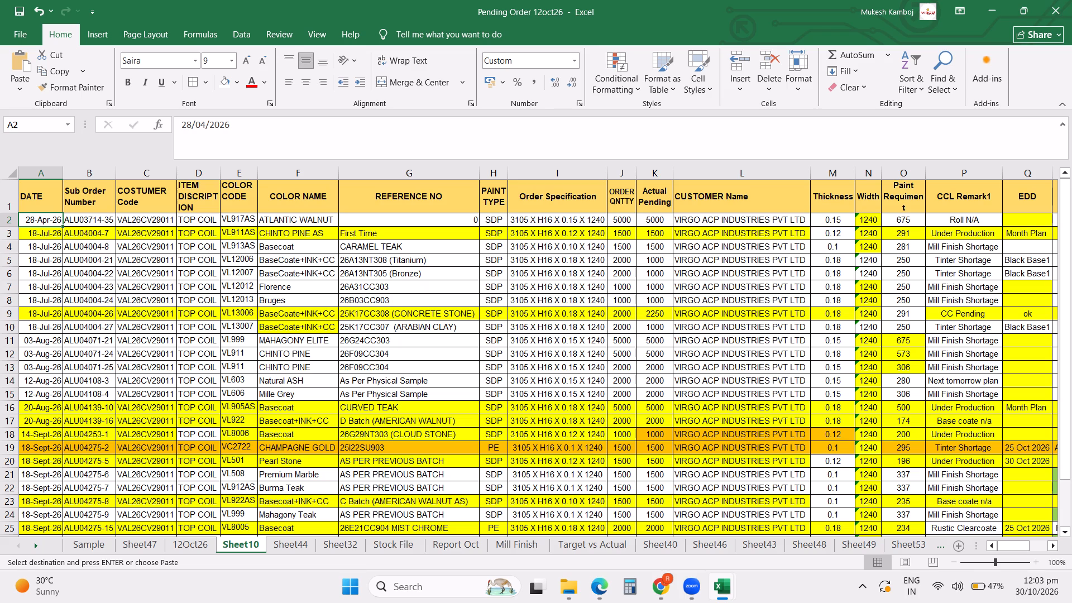
left_click(111, 251)
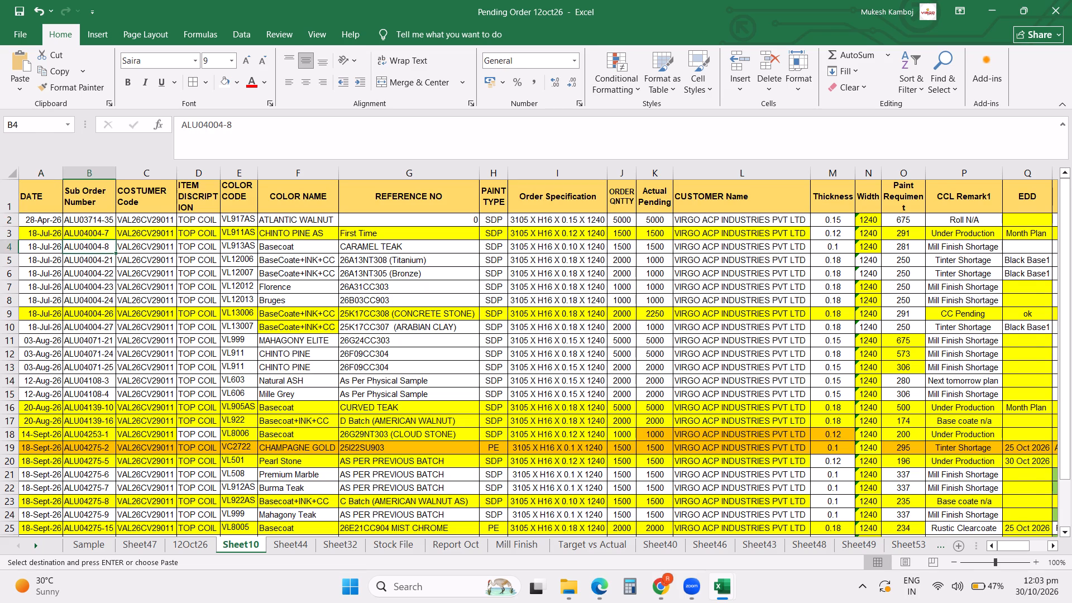
left_click(43, 234)
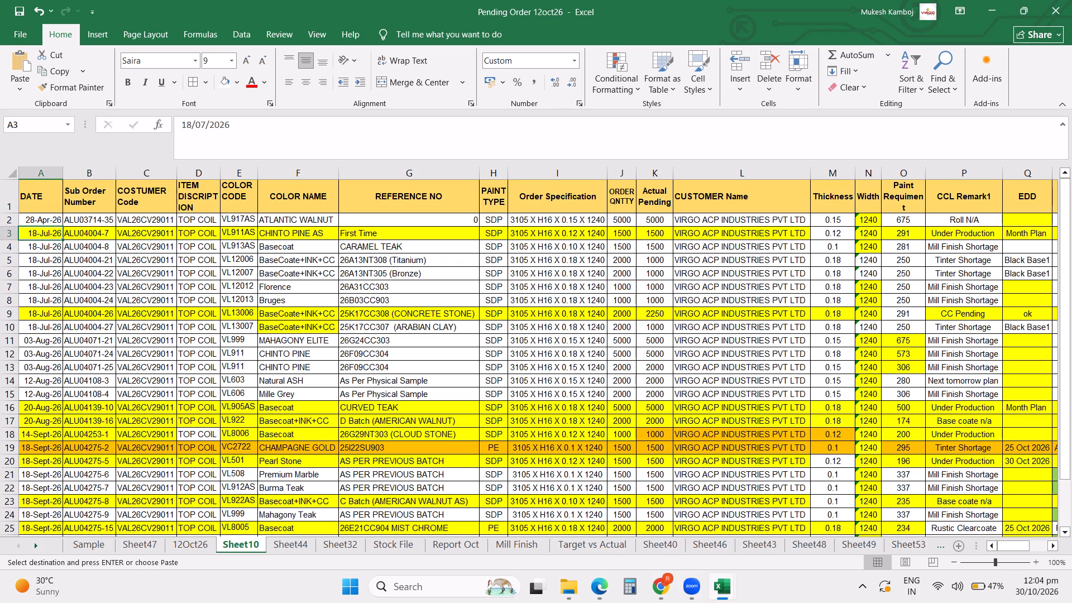
key("Up")
key("Down")
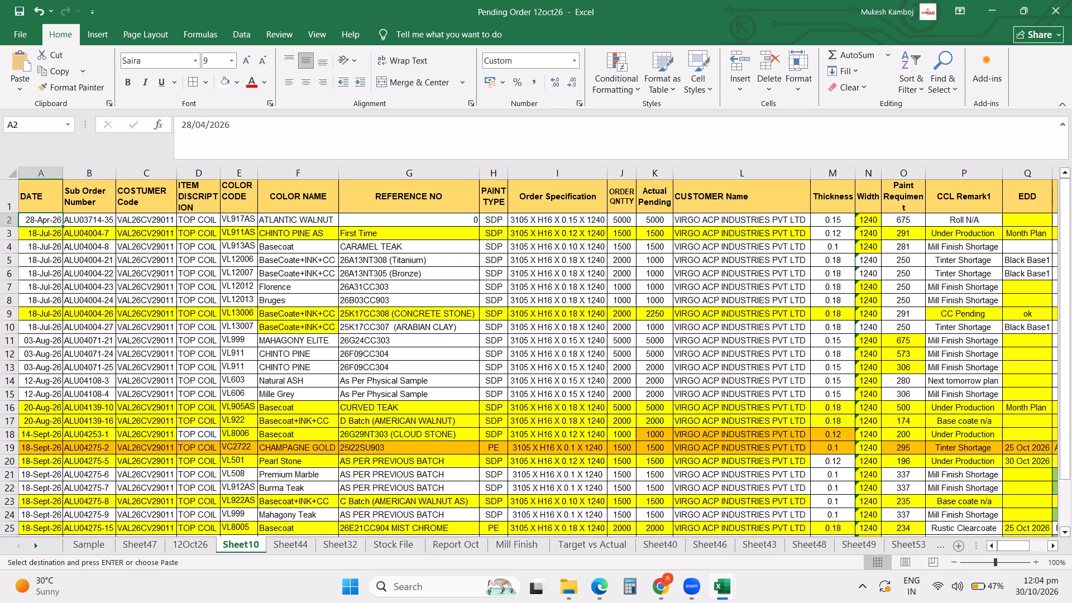
key("Right")
key("Right")
key("Right")
key("Right")
key("Right")
key("Right")
key("Right")
key("Right")
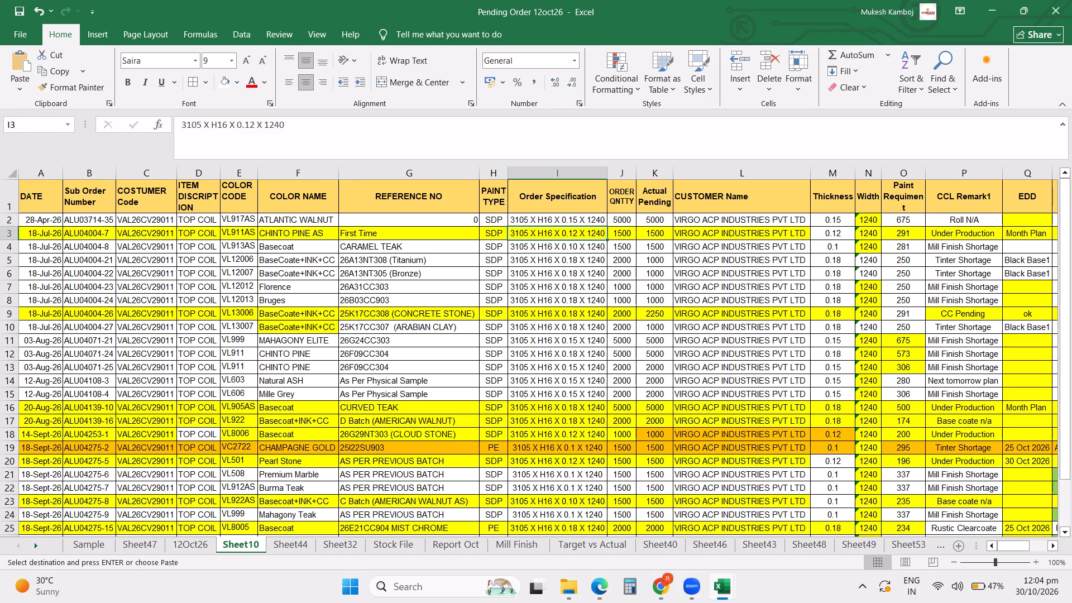
key("Up")
key("Right")
key("Right")
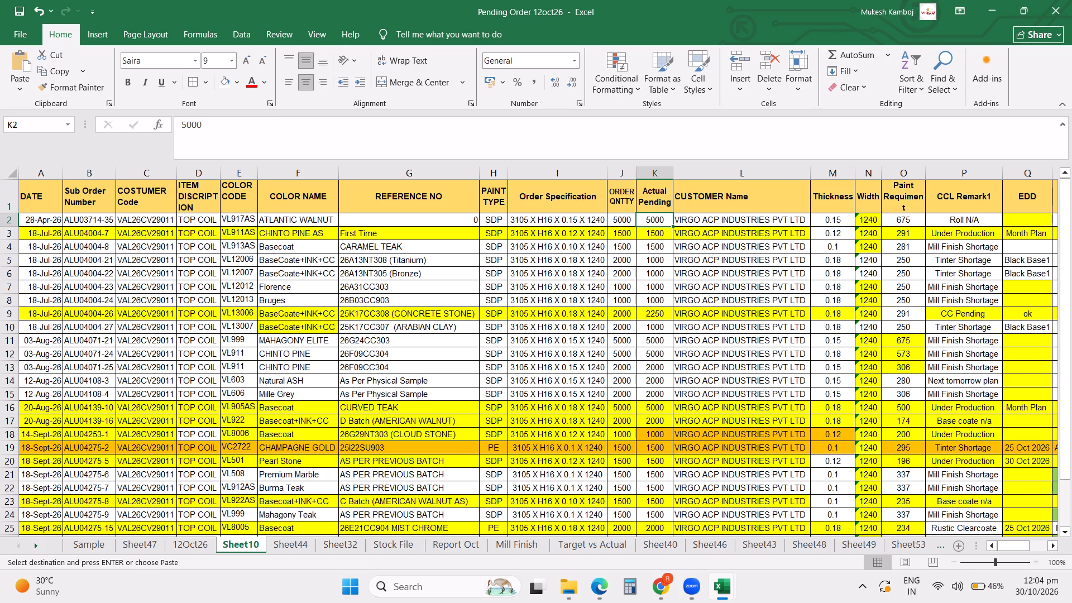
key("Left")
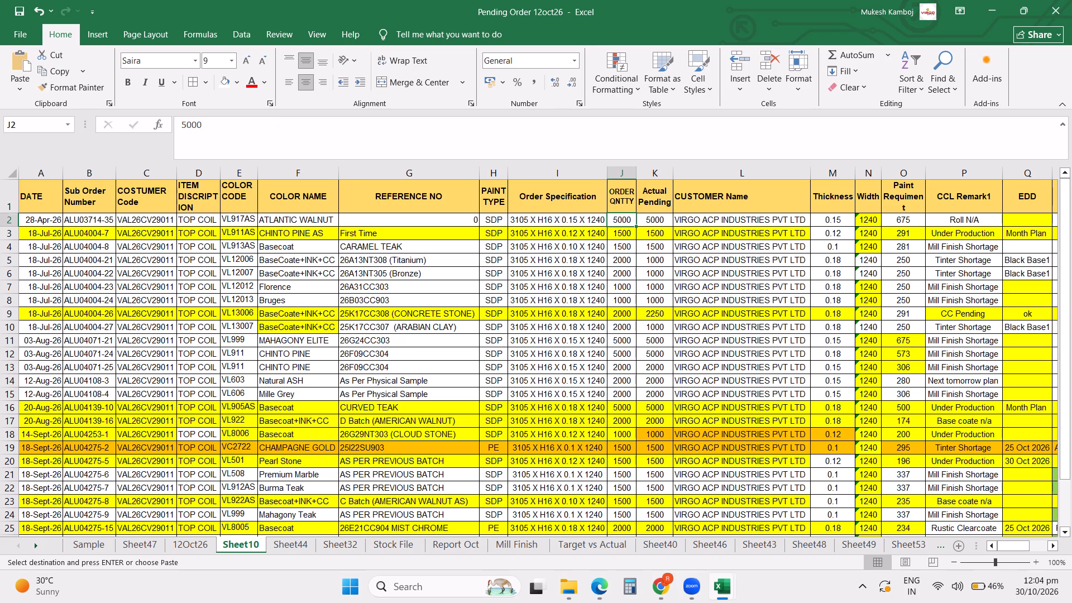
key("Down")
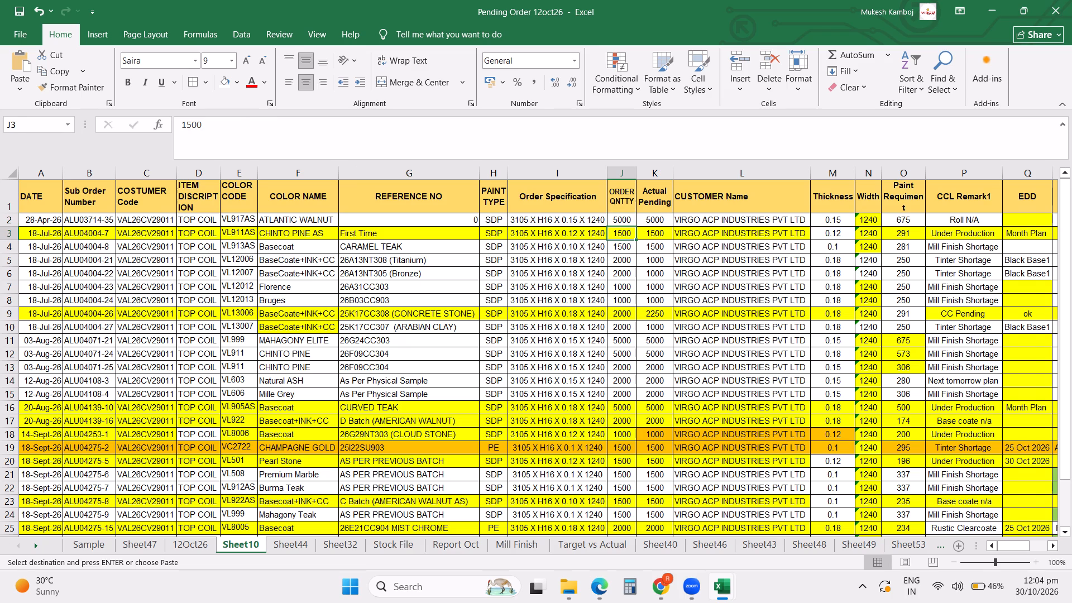
left_click(171, 227)
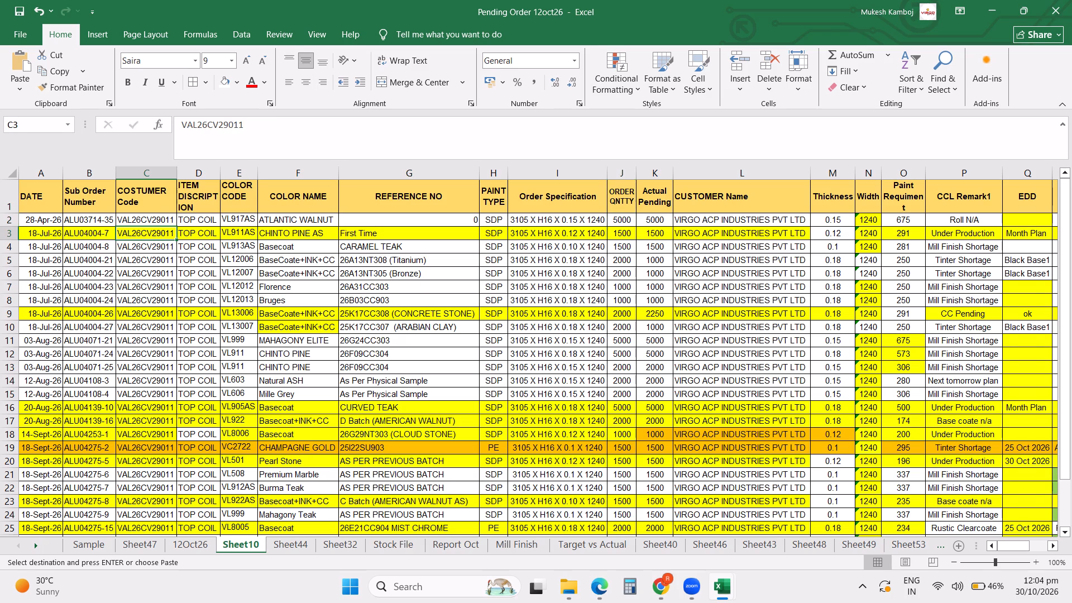
left_click(268, 233)
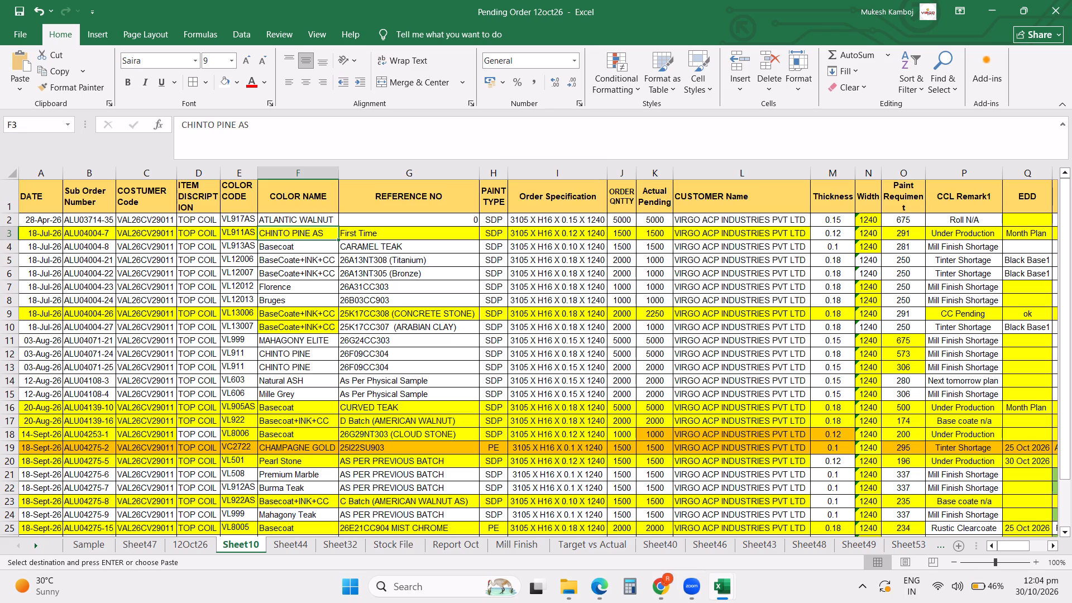
Add filters to the header row of the copied order table.
left_click(11, 204)
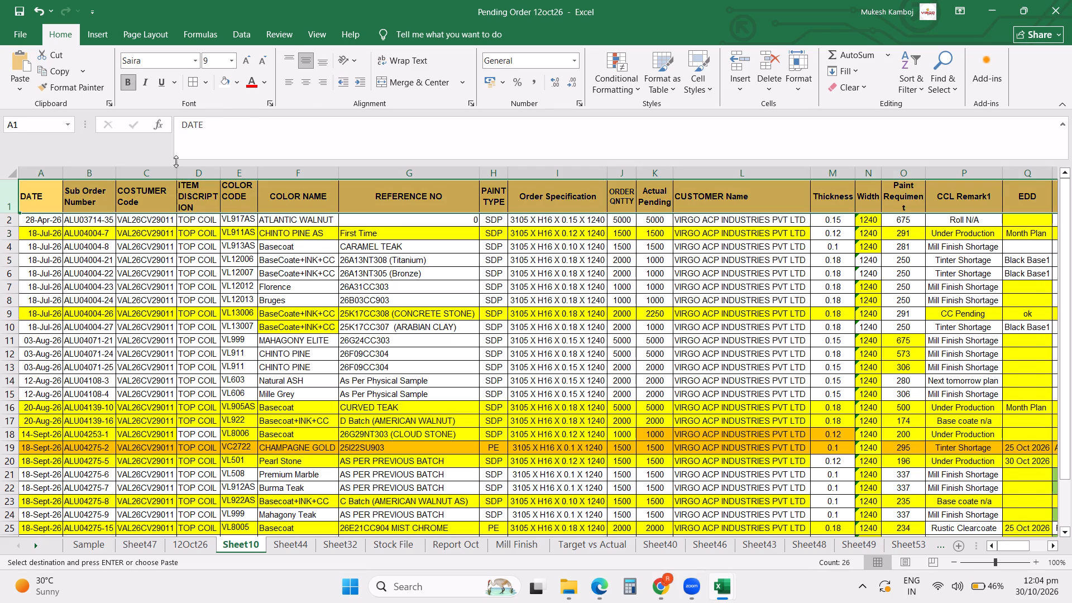
left_click(251, 30)
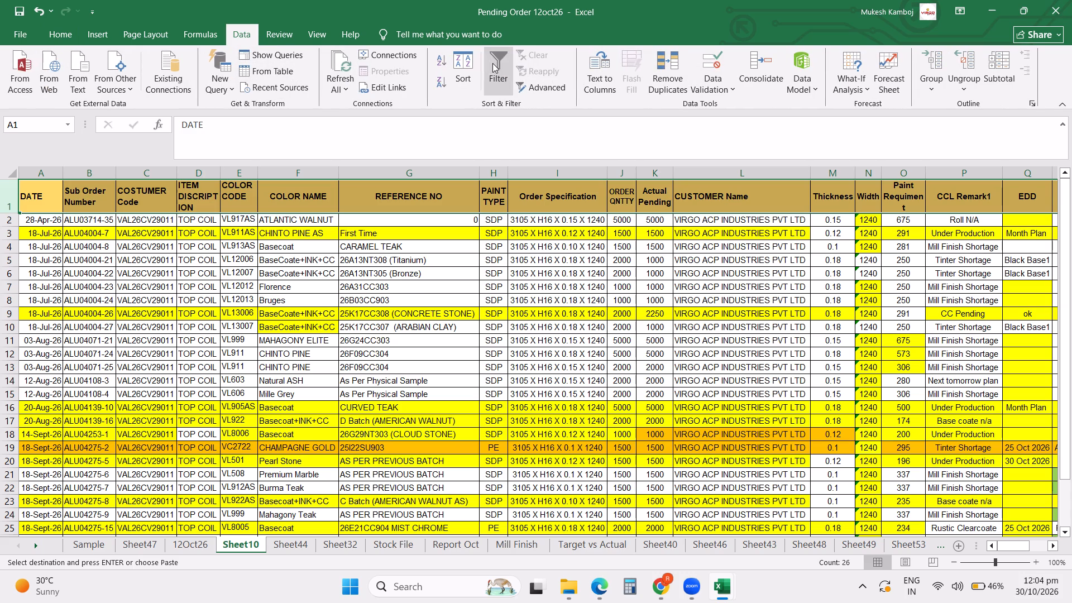
left_click(492, 63)
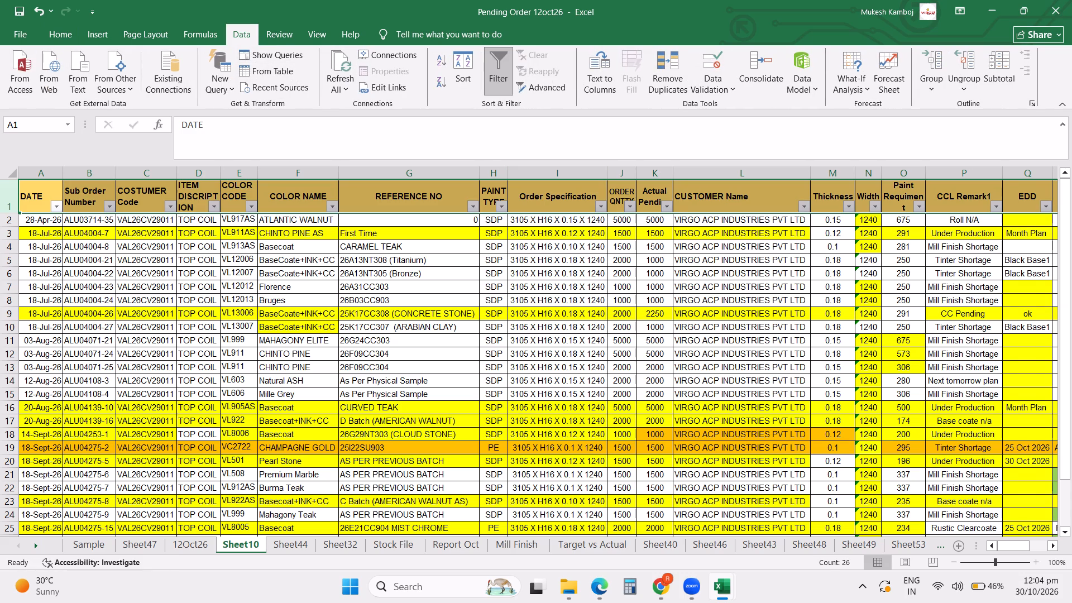
Filter Order Specification to 3105 X H16 X 0.08 X 1240, 3105 X H16 X 0.1 X 1240 and 3105 X H16 X 0.10 X 1240.
left_click(604, 213)
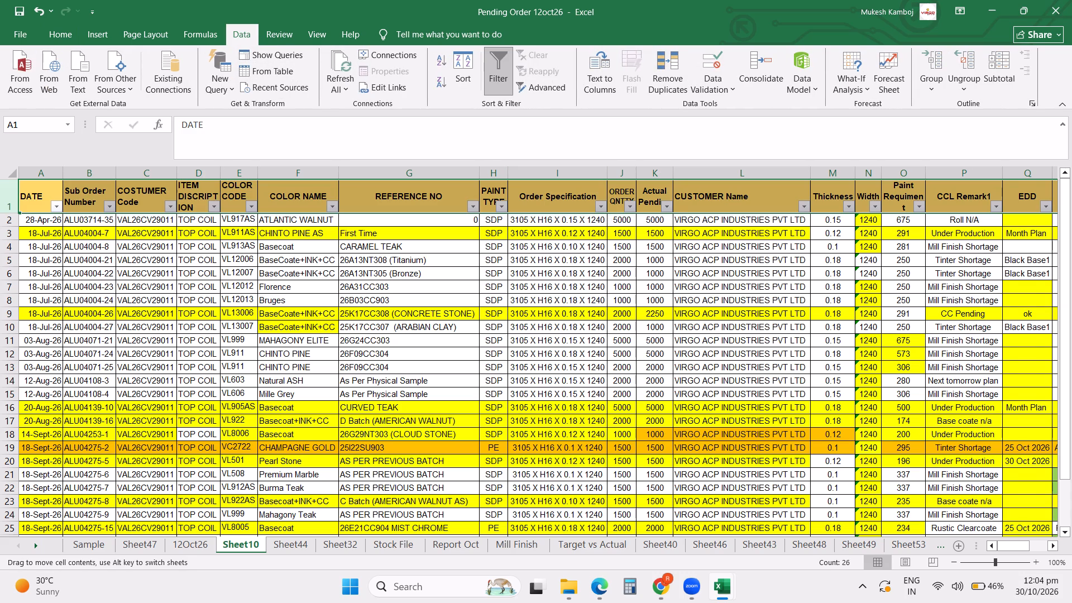
left_click(599, 207)
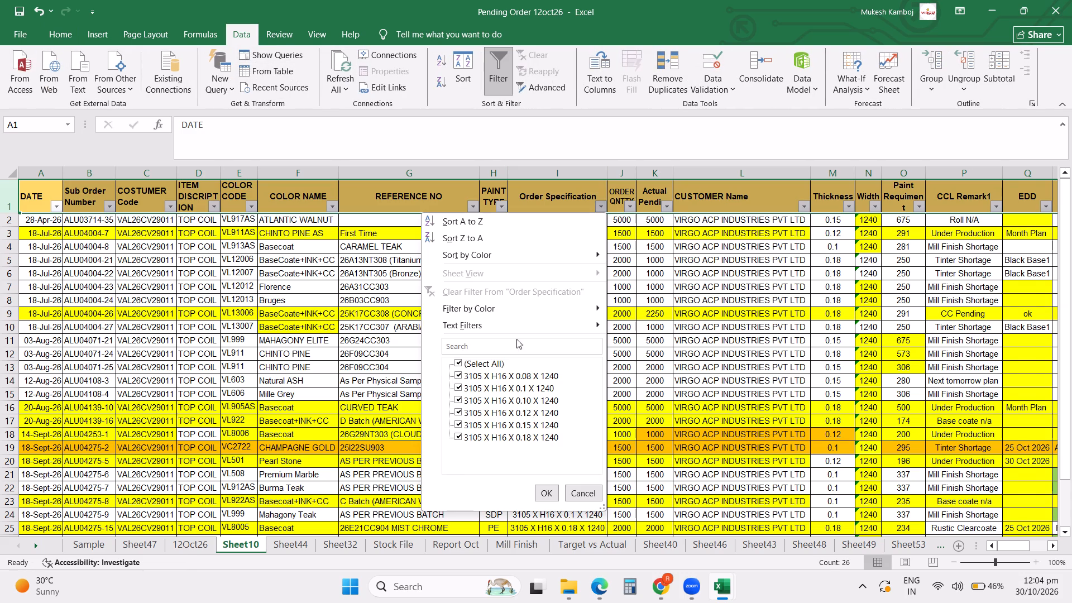
left_click(490, 361)
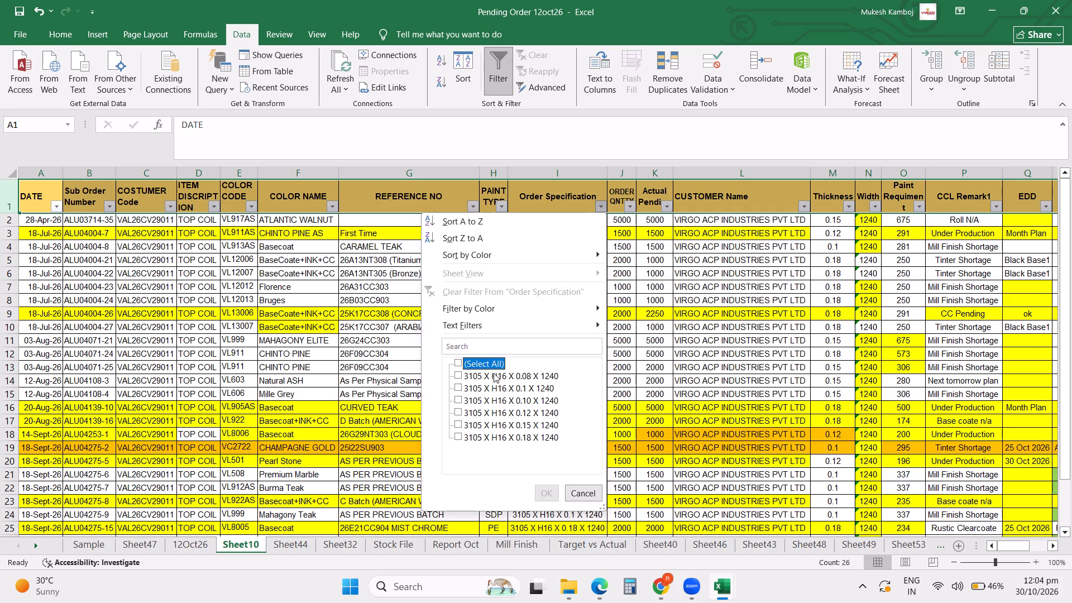
left_click(495, 376)
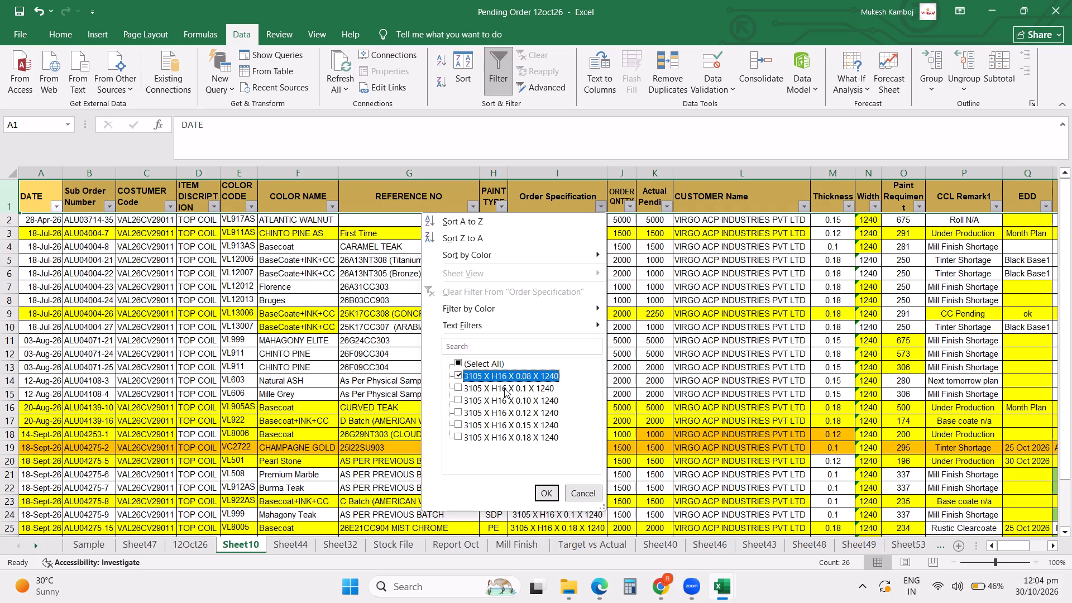
left_click(504, 388)
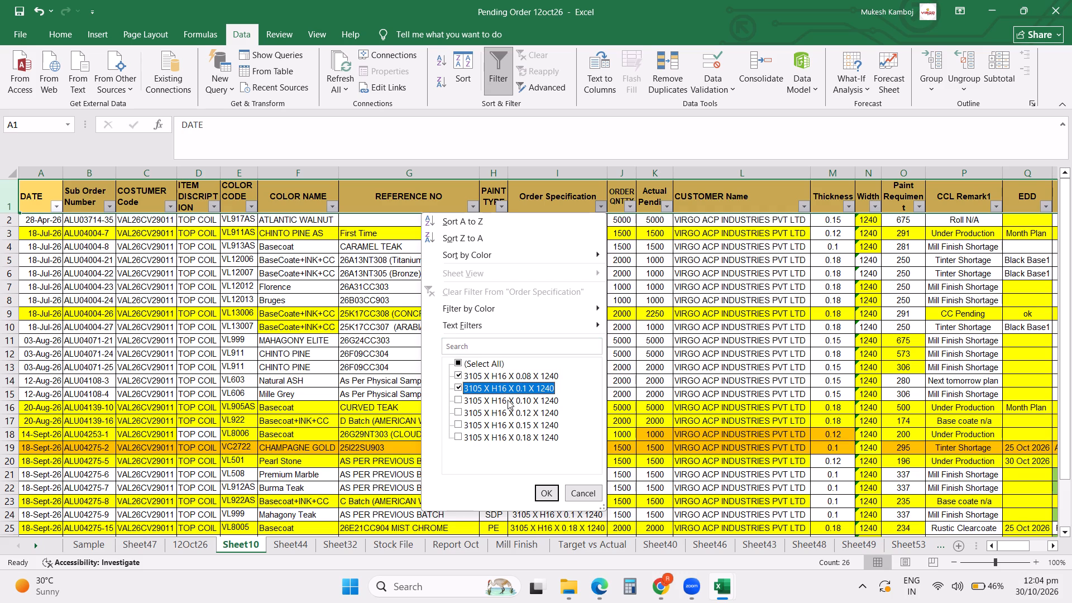
left_click(508, 400)
left_click(543, 494)
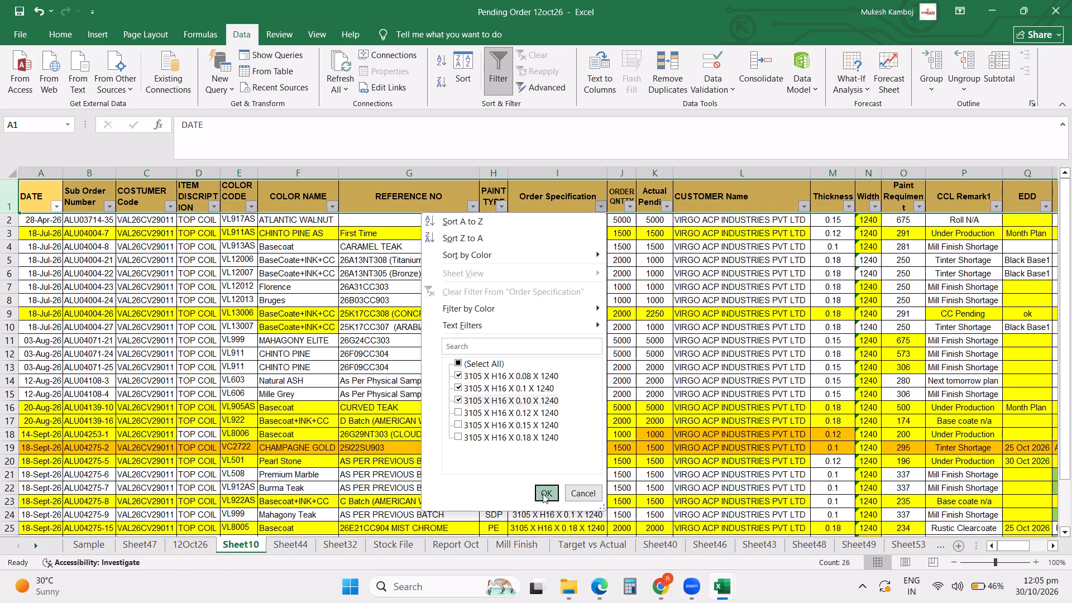
Review the color names of the filtered orders row by row, from the METALLIC GREY order up to CHAMPAGNE GOLD.
left_click(427, 356)
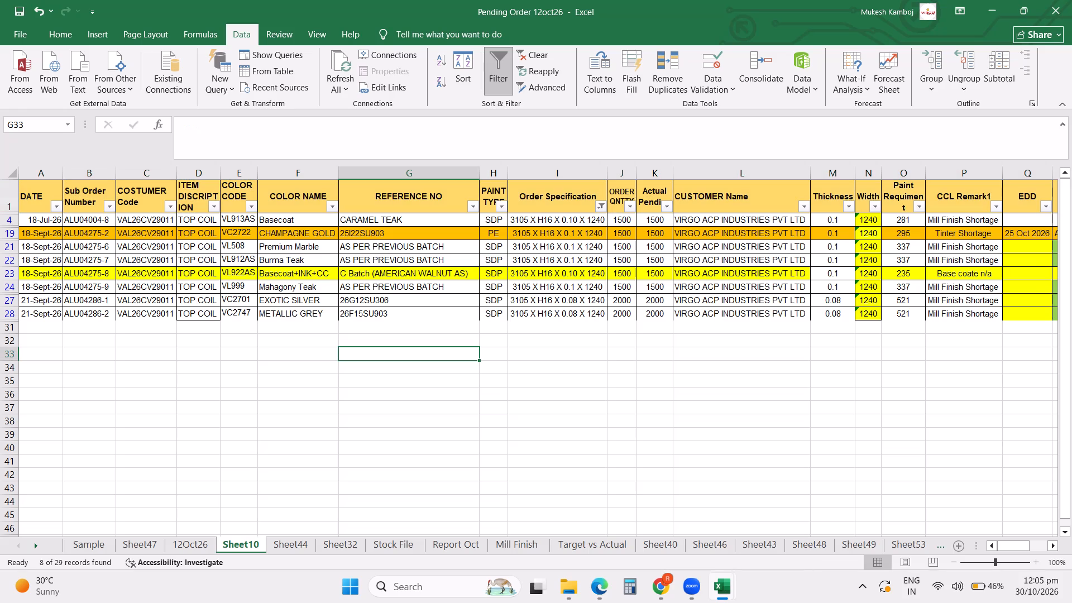
key("Up")
key("Up")
key("Up")
key("Up")
key("Up")
key("Left")
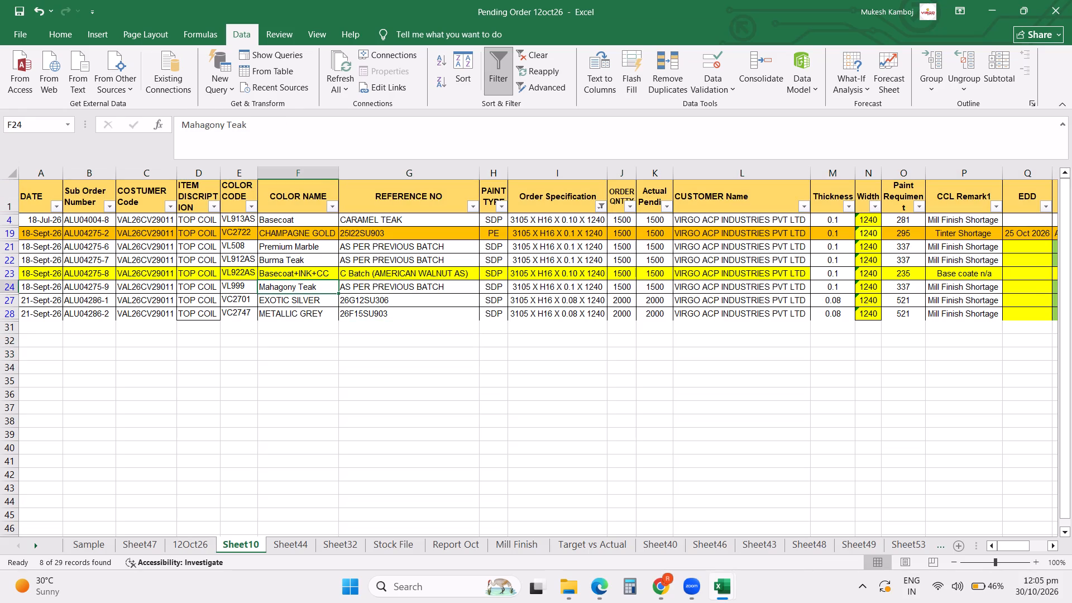
key("Down")
key("Down")
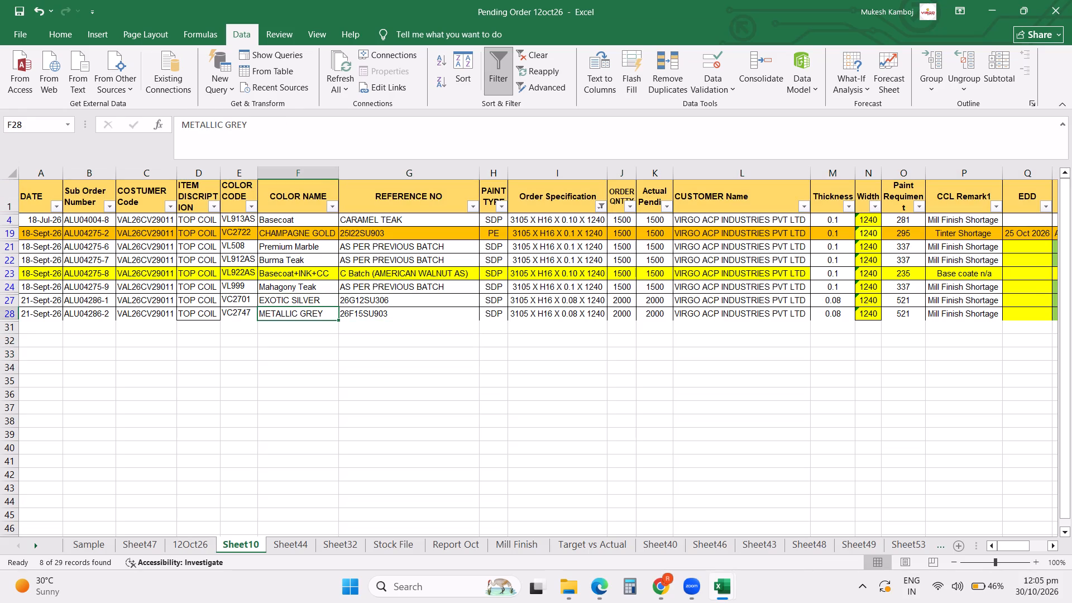
key("Up")
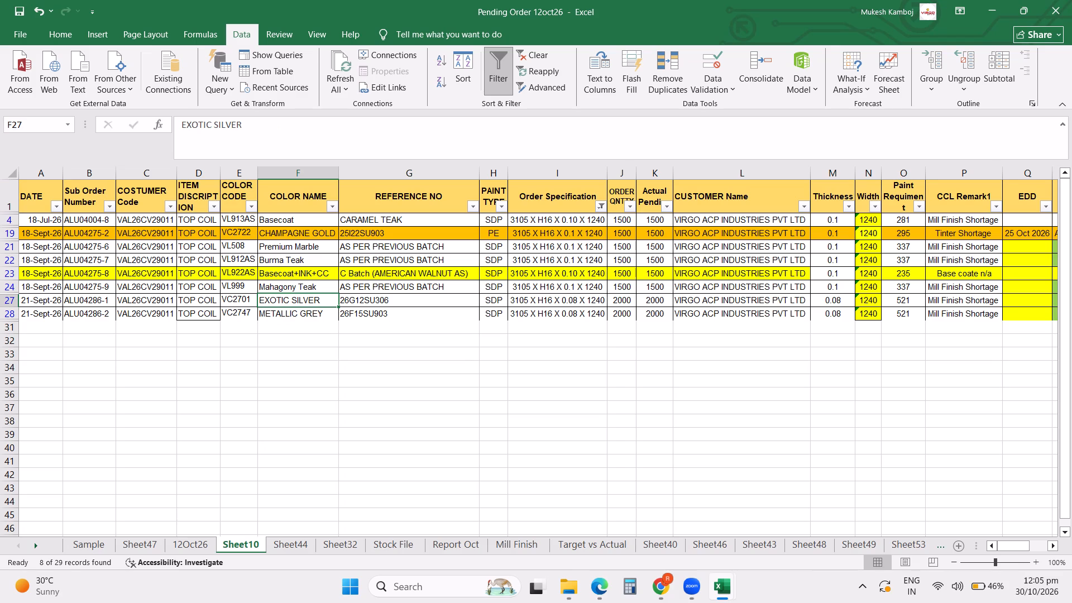
key("Up")
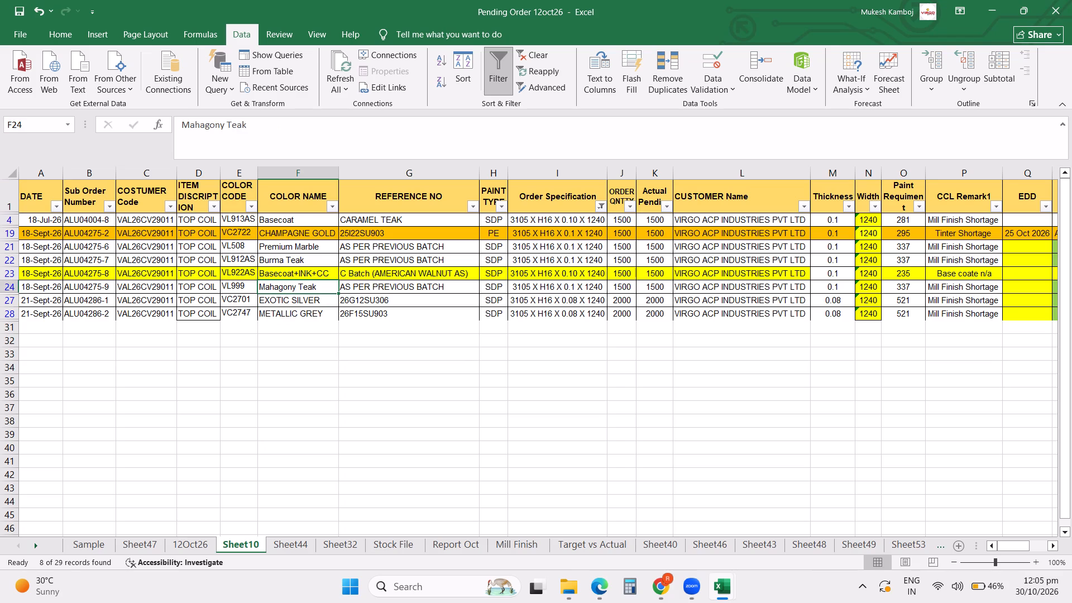
key("Up")
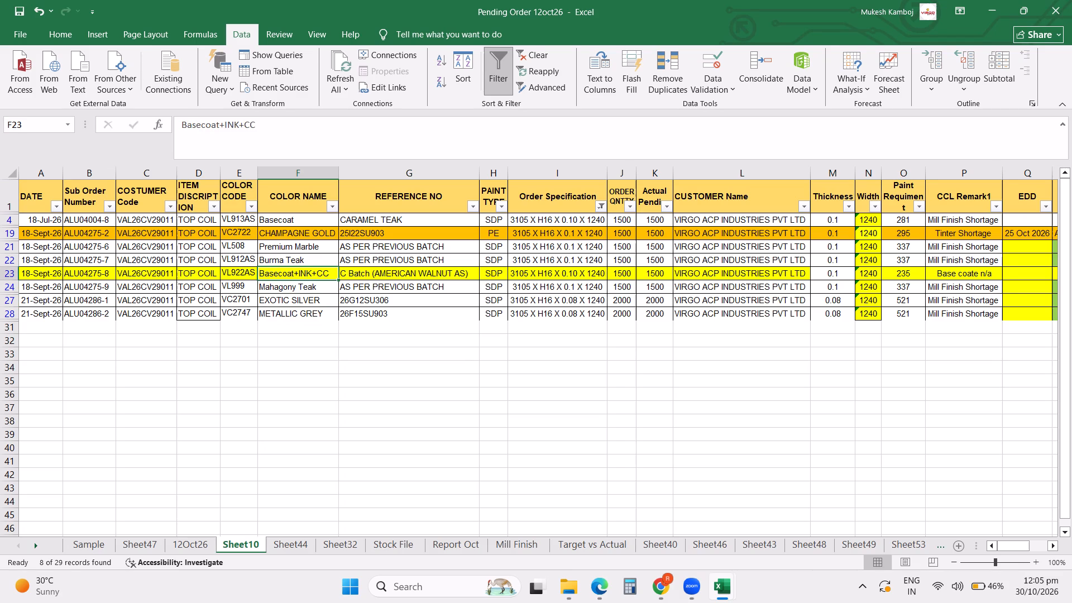
key("Up")
key("Up")
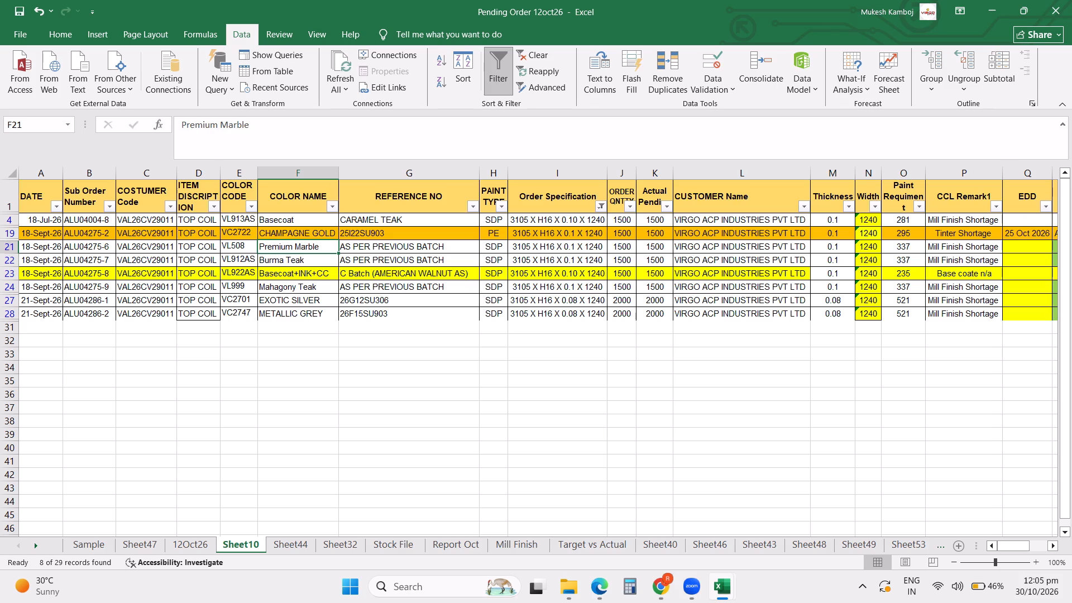
key("Up")
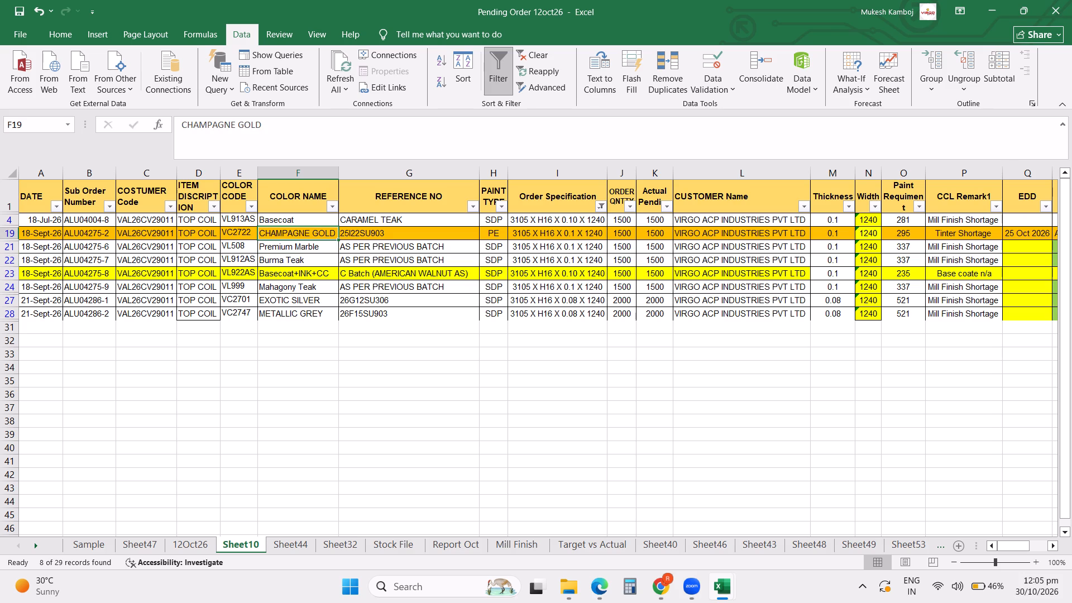
Examine the CHAMPAGNE GOLD order's row from the reference number through the remarks, EDD and priority to the Order Pending column.
key("Right")
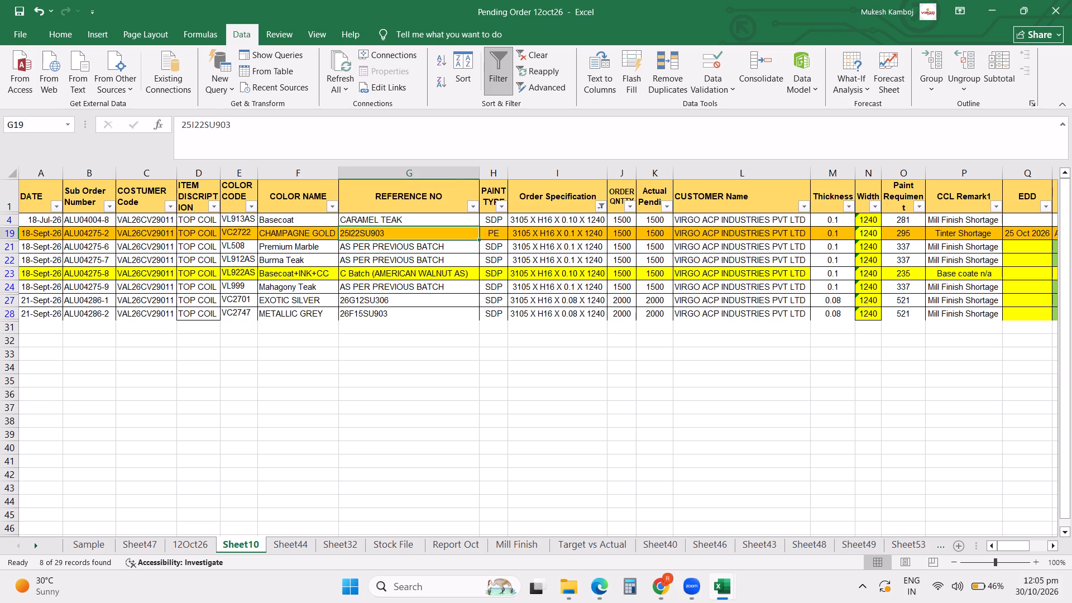
key("Right")
key("Right")
key("Right")
key("Right")
key("Right")
key("Right")
key("Right")
key("Right")
key("Right")
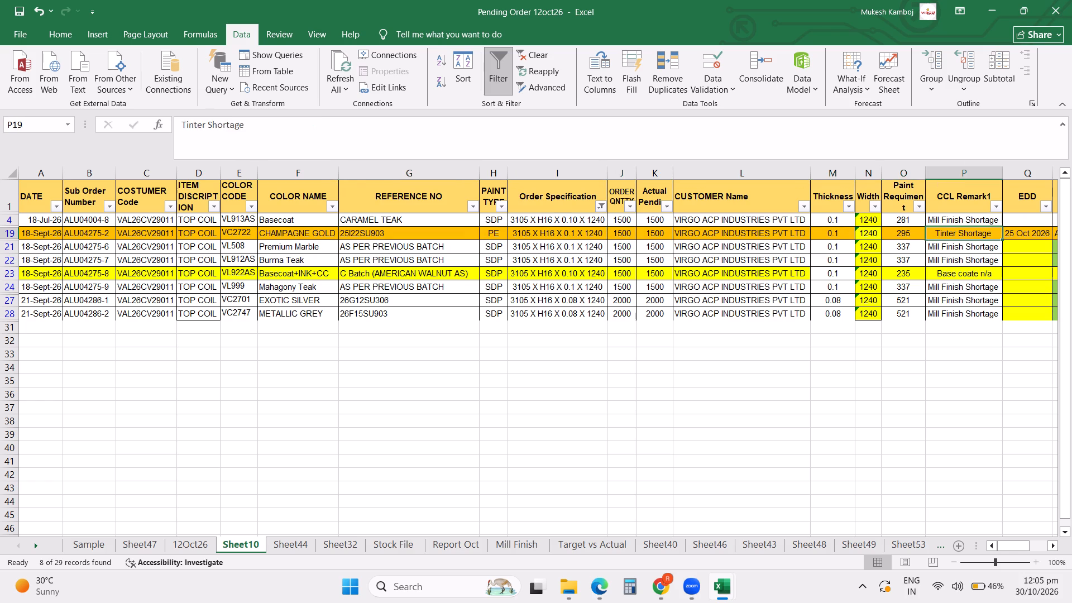
key("Right")
key("Right")
key("Right")
key("Right")
key("Right")
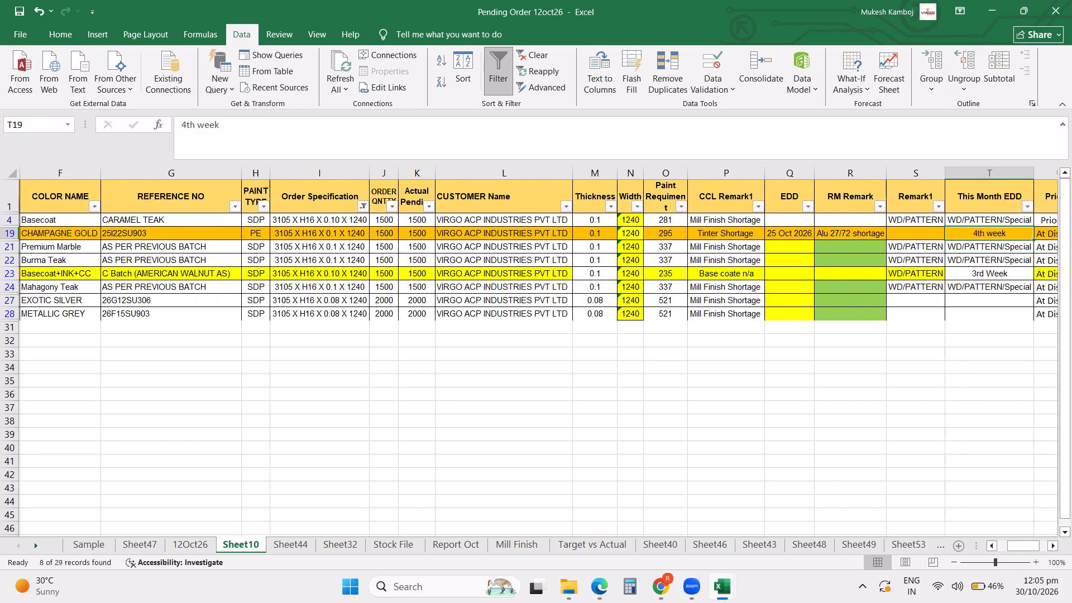
key("Right")
key("Right")
key("Right")
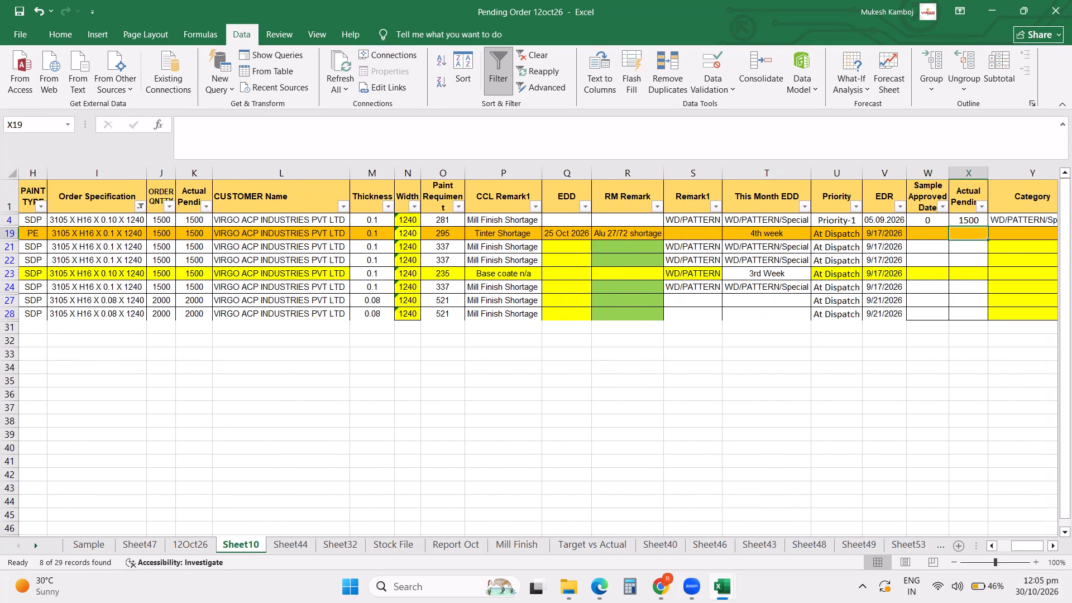
key("Right")
key("Right")
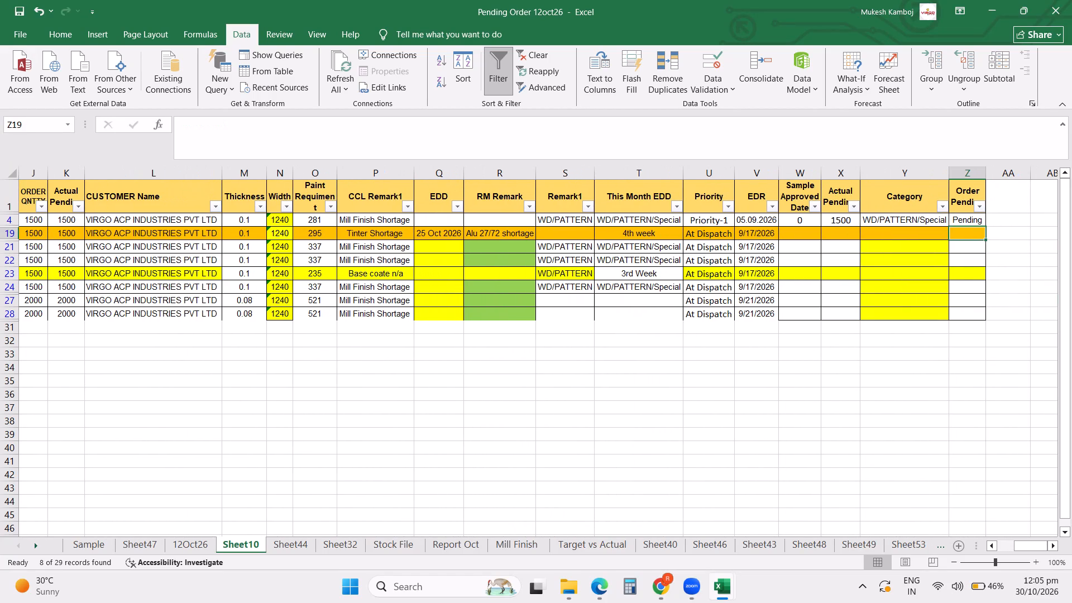
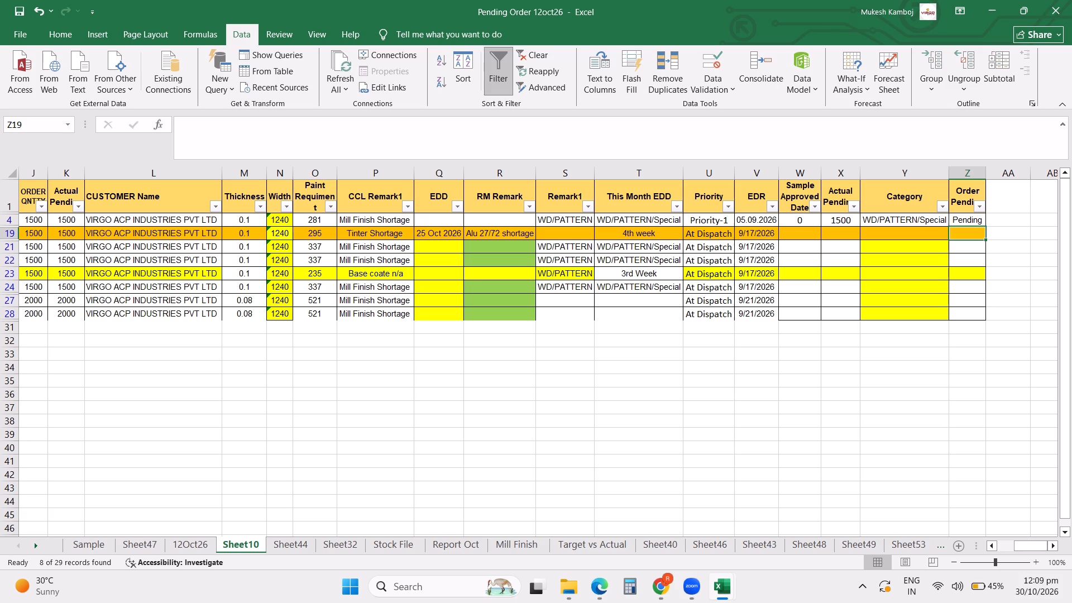
Look over the filtered thin-gauge orders from the DATE column across the headings to This Month EDD.
left_click(556, 279)
key("ctrl+Left")
key("ctrl+Left")
key("ctrl+Left")
key("ctrl+Left")
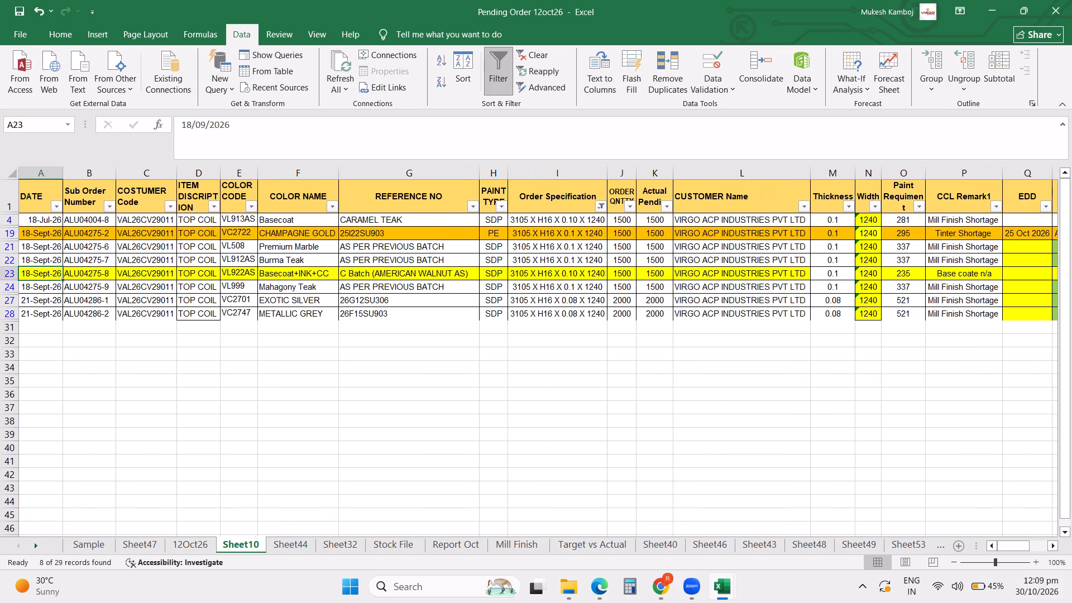
key("Up")
key("Up")
key("Up")
key("Up")
key("Up")
key("Up")
key("Up")
key("Up")
key("Up")
key("Up")
key("Up")
key("Up")
key("Up")
key("Up")
key("Up")
key("Up")
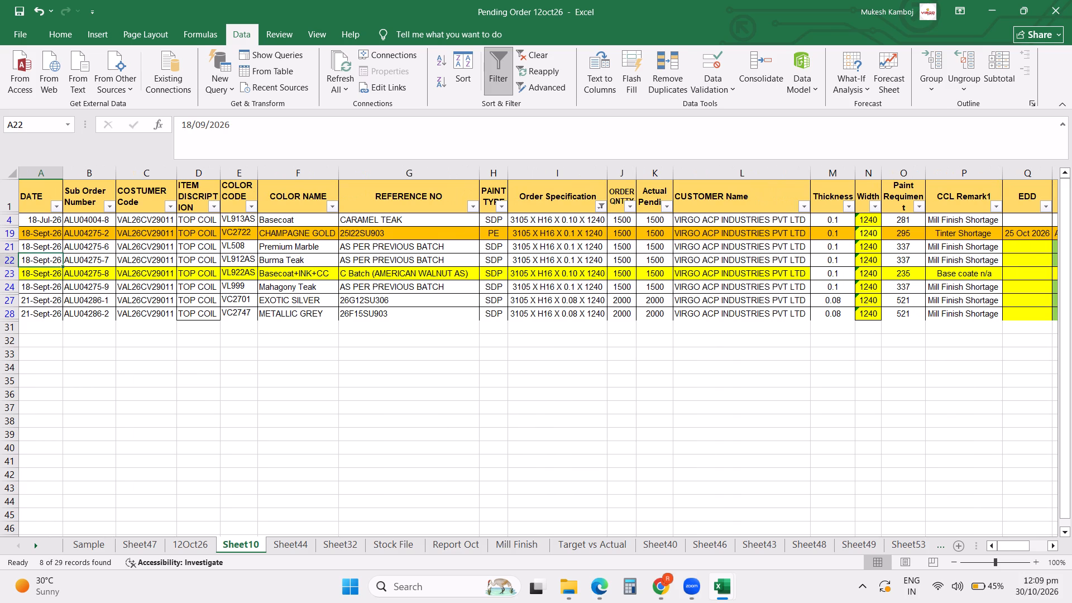
key("Right")
key("Right")
key("Right")
key("Right")
key("Right")
key("Right")
key("Right")
key("Right")
key("Right")
key("Right")
key("Right")
key("Right")
key("Right")
key("Right")
key("Right")
key("Right")
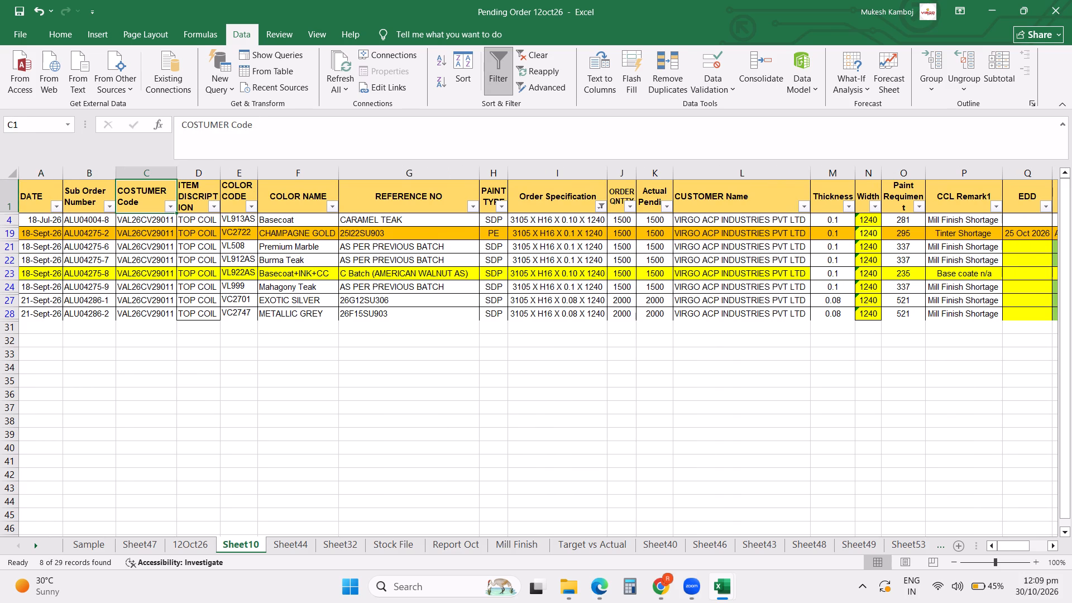
key("Right")
key("Right")
key("Right")
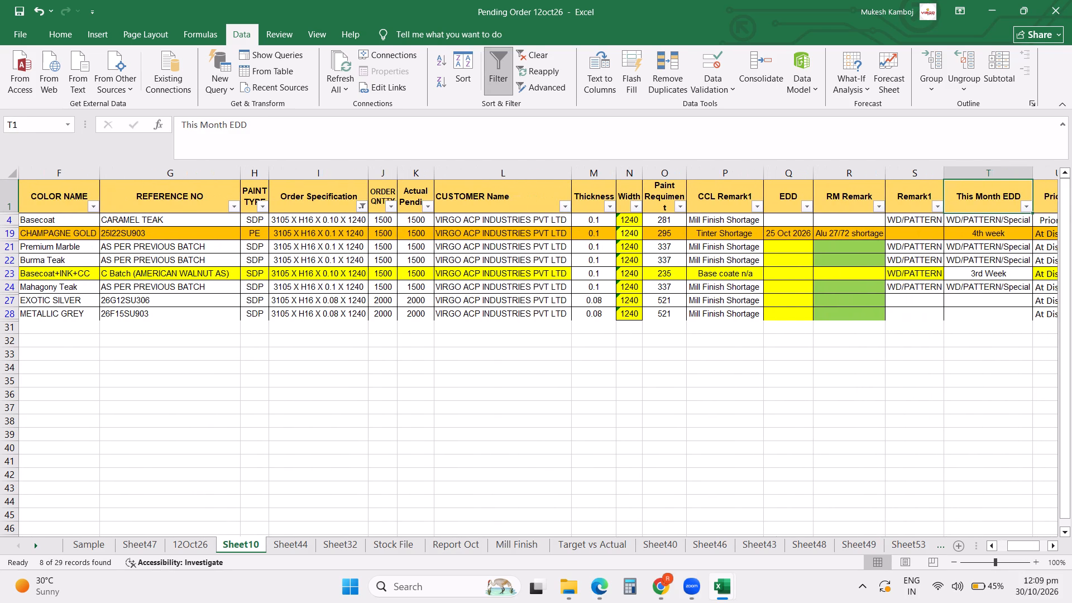
Enter "Tobe deleted" as the CCL Remark1 of the CARAMEL TEAK order in row 4.
left_click(714, 215)
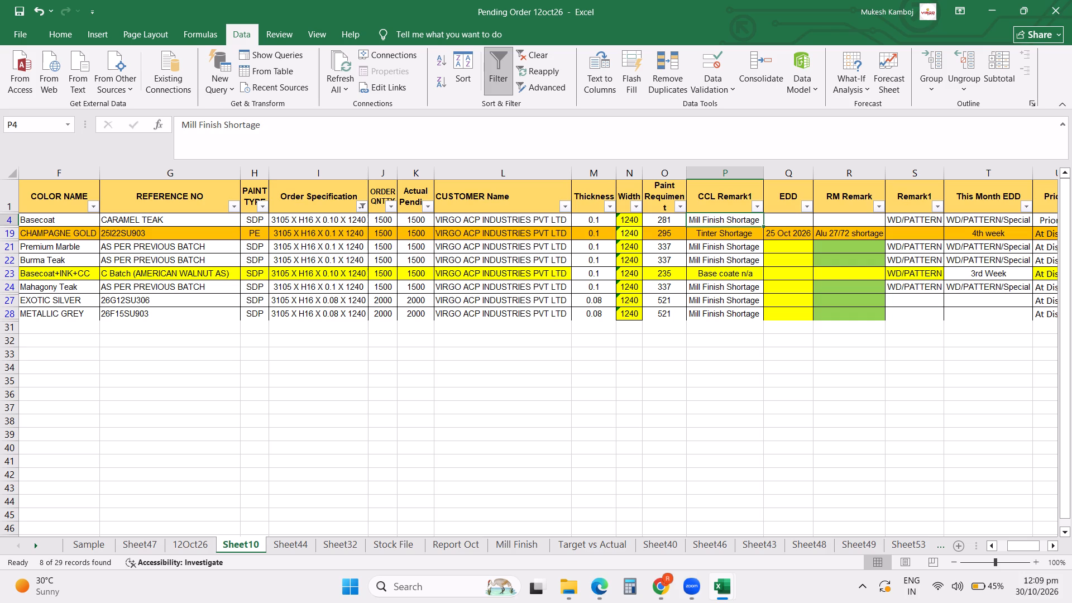
type("Tobe")
key("space")
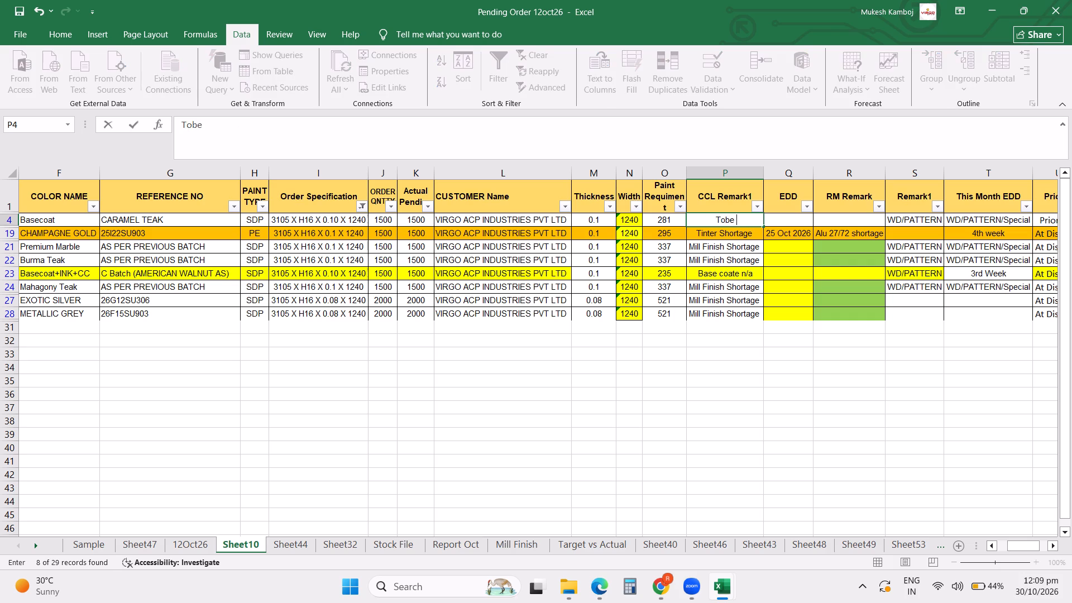
type("de")
type("leted")
key("Return")
Copy the "Tobe deleted" remark into CCL Remark1 for all the filtered orders down to METALLIC GREY in row 28.
key("Up")
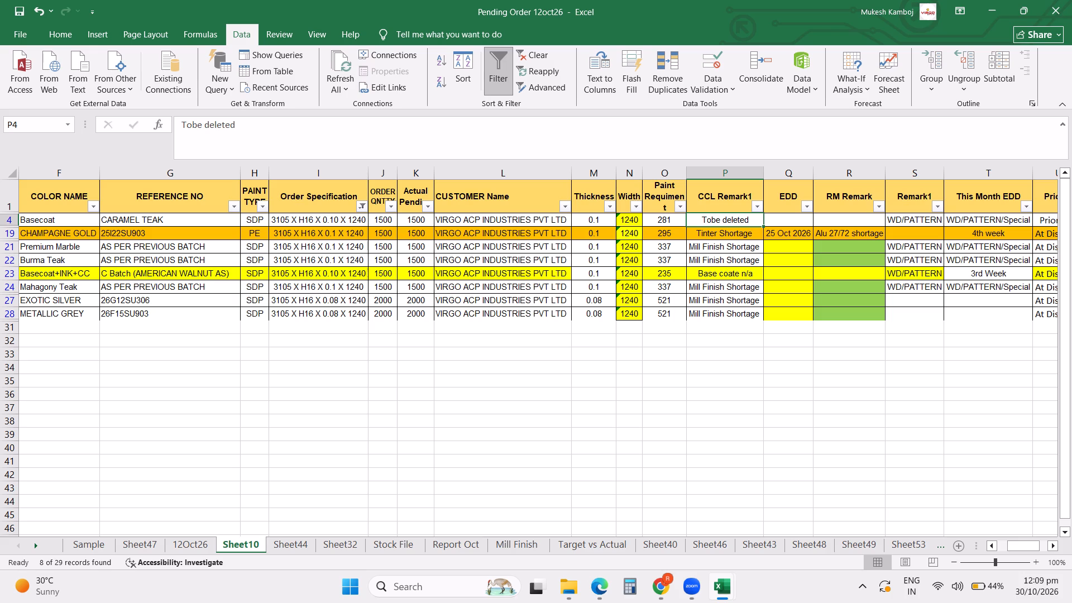
key("ctrl+c")
key("shift+Down")
key("shift+Down")
key("shift+Down")
key("shift+Down")
key("shift+Down")
key("shift+Down")
key("shift+Down")
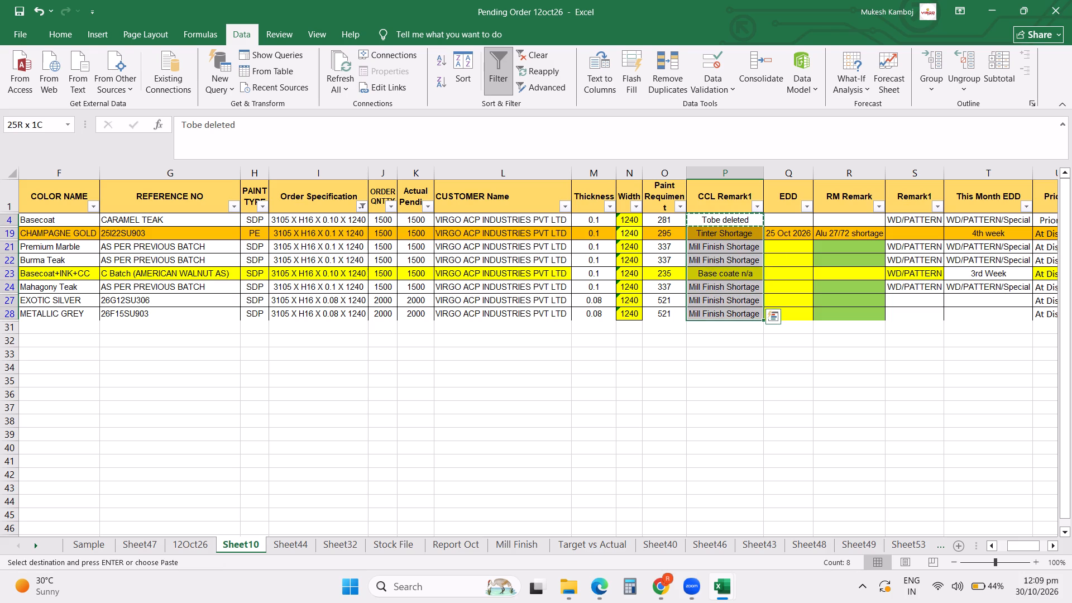
key("Return")
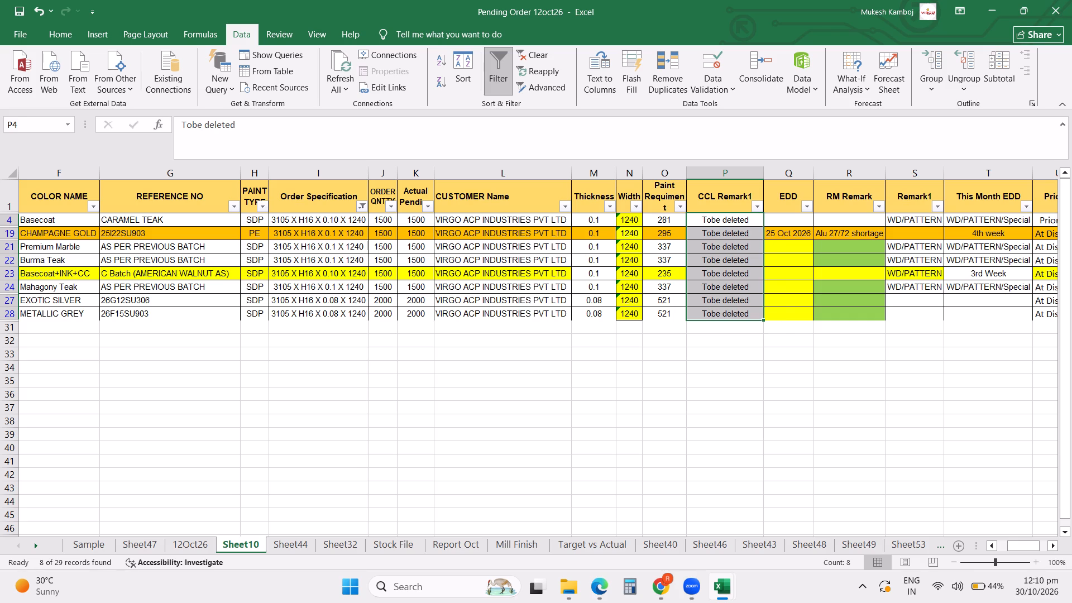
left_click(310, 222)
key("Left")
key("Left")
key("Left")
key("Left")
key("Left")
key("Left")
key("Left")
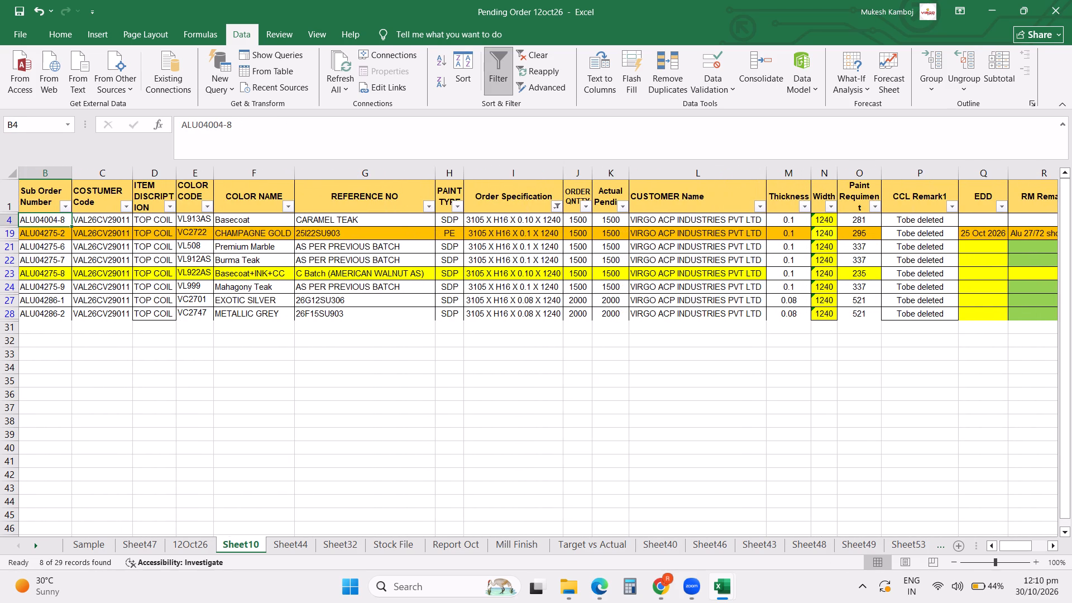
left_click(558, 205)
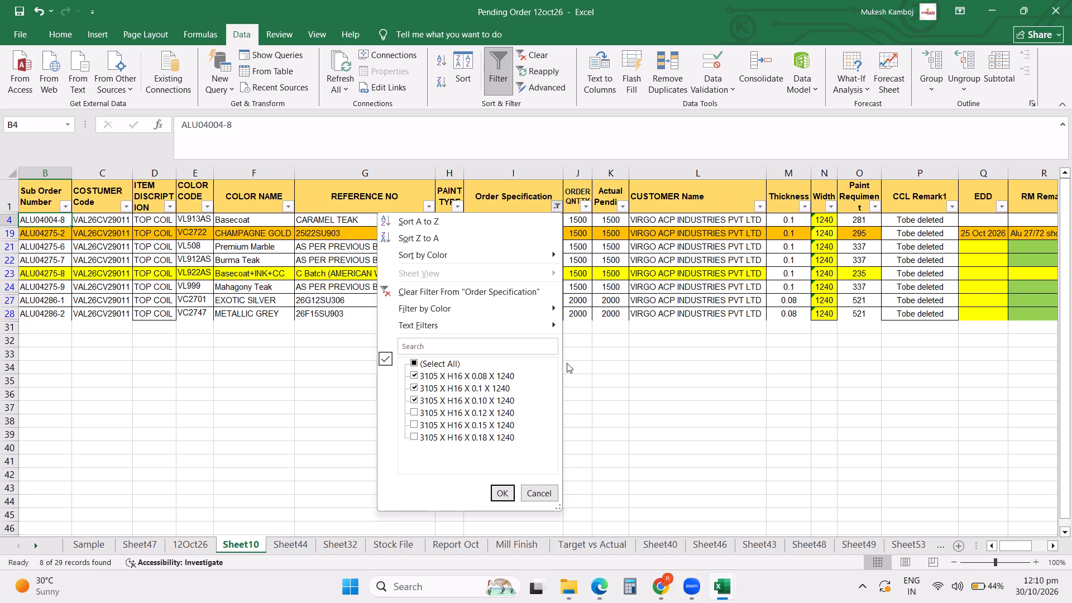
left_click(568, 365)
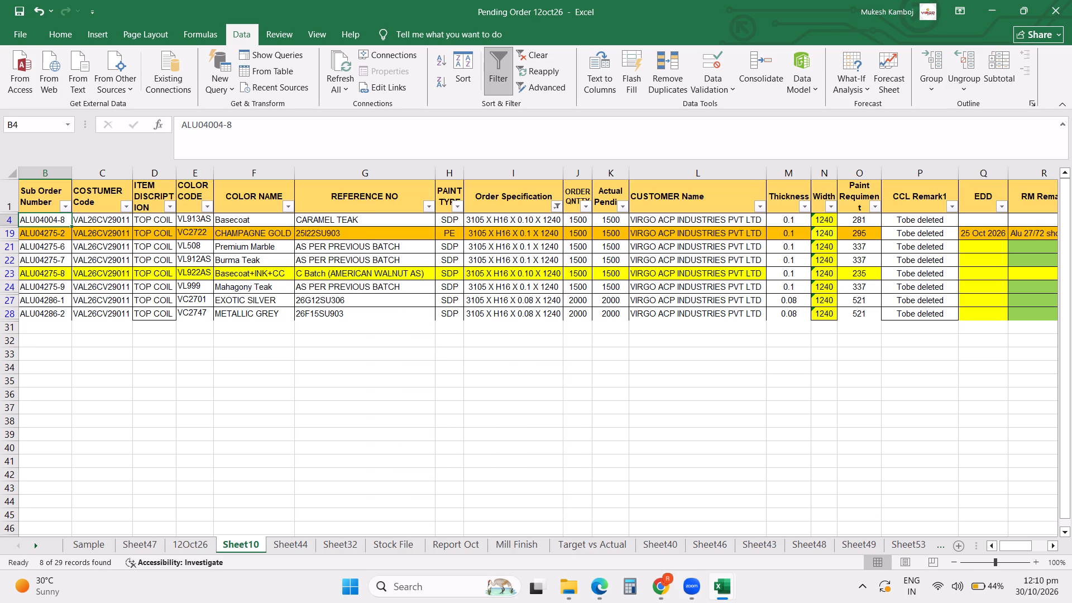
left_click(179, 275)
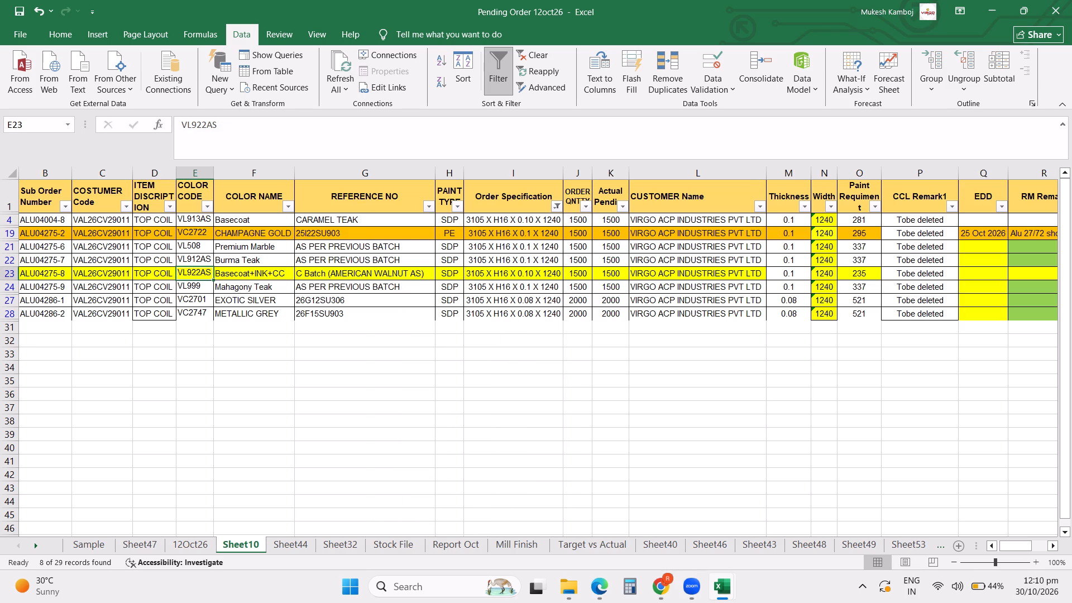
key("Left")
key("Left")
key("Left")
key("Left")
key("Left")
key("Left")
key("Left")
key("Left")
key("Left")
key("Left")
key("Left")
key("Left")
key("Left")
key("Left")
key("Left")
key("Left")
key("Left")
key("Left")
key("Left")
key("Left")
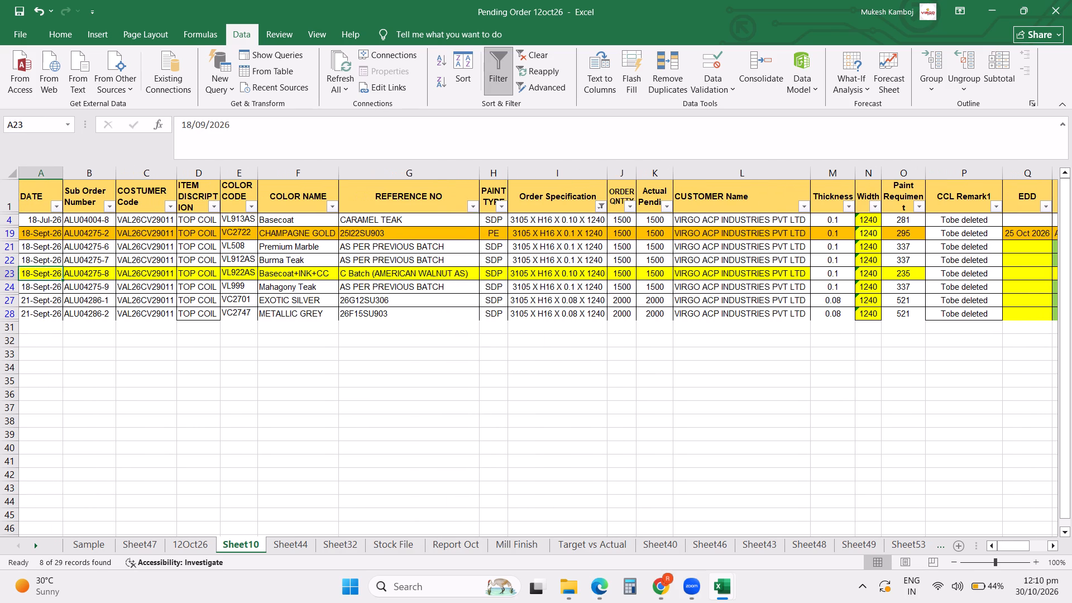
Change the Order Specification filter to 3105 X H16 X 0.12 X 1240, 3105 X H16 X 0.15 X 1240 and 3105 X H16 X 0.18 X 1240.
left_click(603, 207)
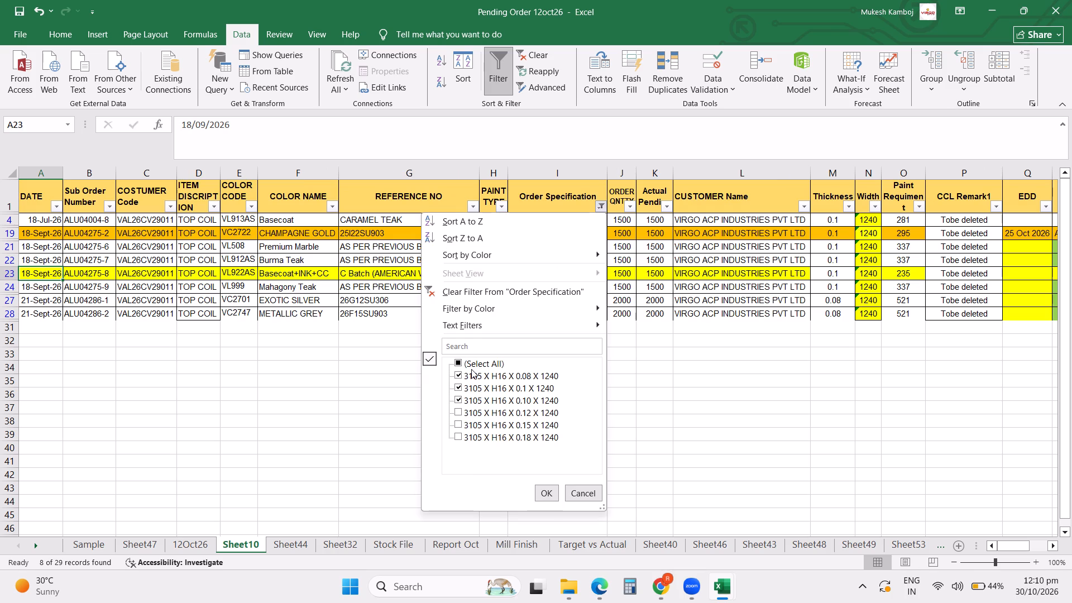
left_click(471, 369)
left_click(471, 369)
left_click(502, 412)
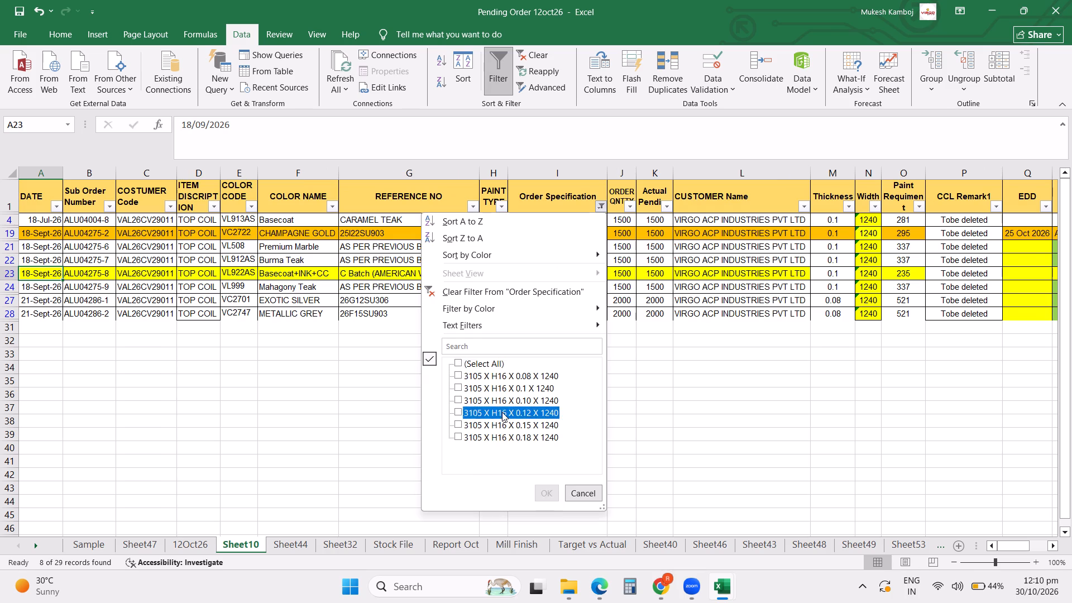
left_click(504, 428)
left_click(505, 442)
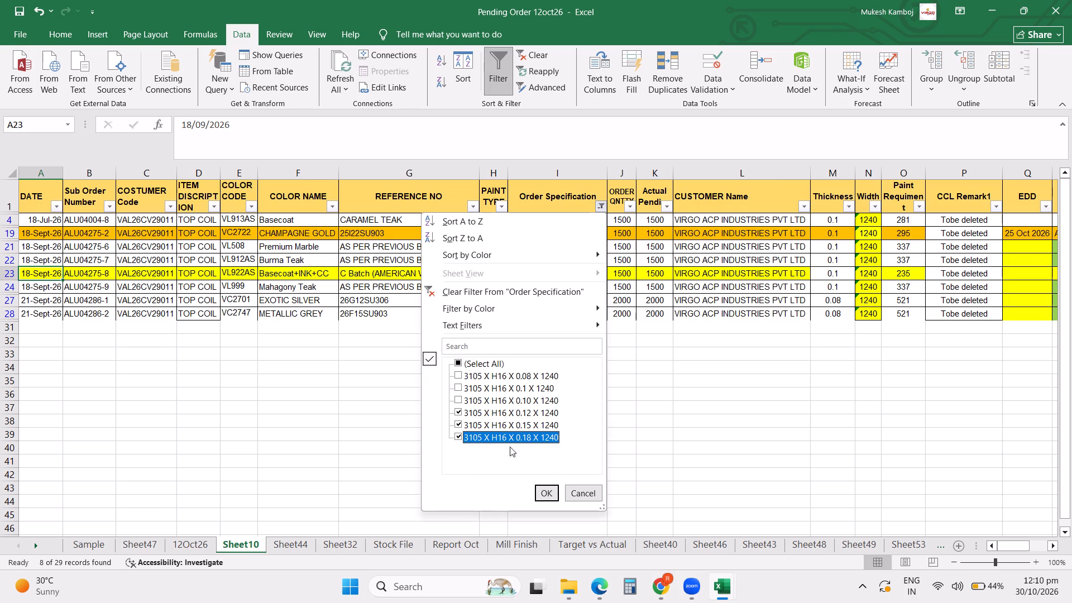
left_click(551, 492)
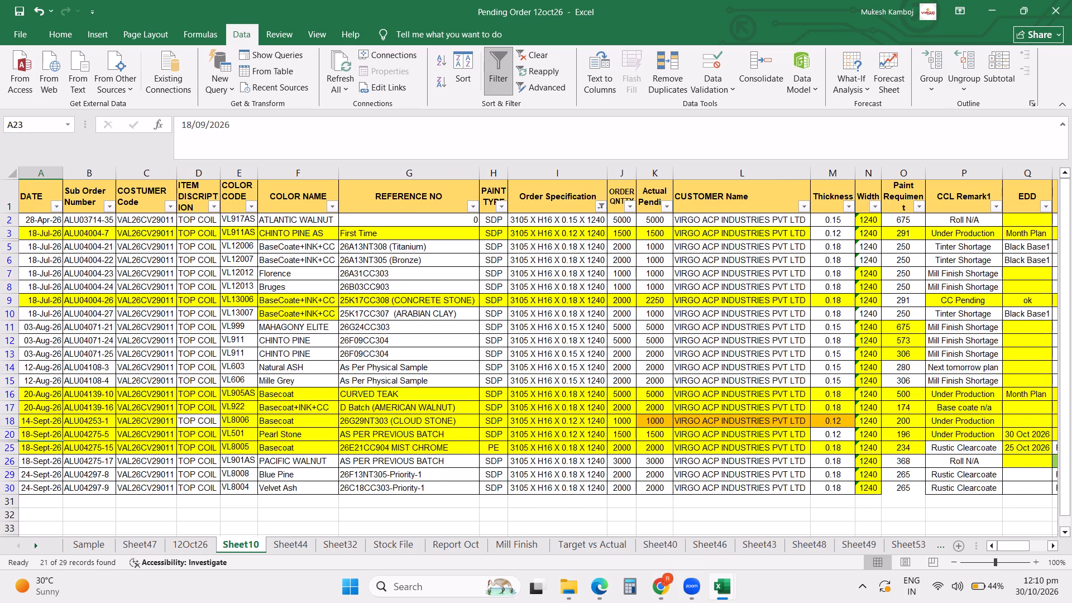
Examine the ATLANTIC WALNUT and CHINTO PINE AS orders across the specification, thickness, remarks, EDD and priority columns to Order Pending.
left_click(115, 228)
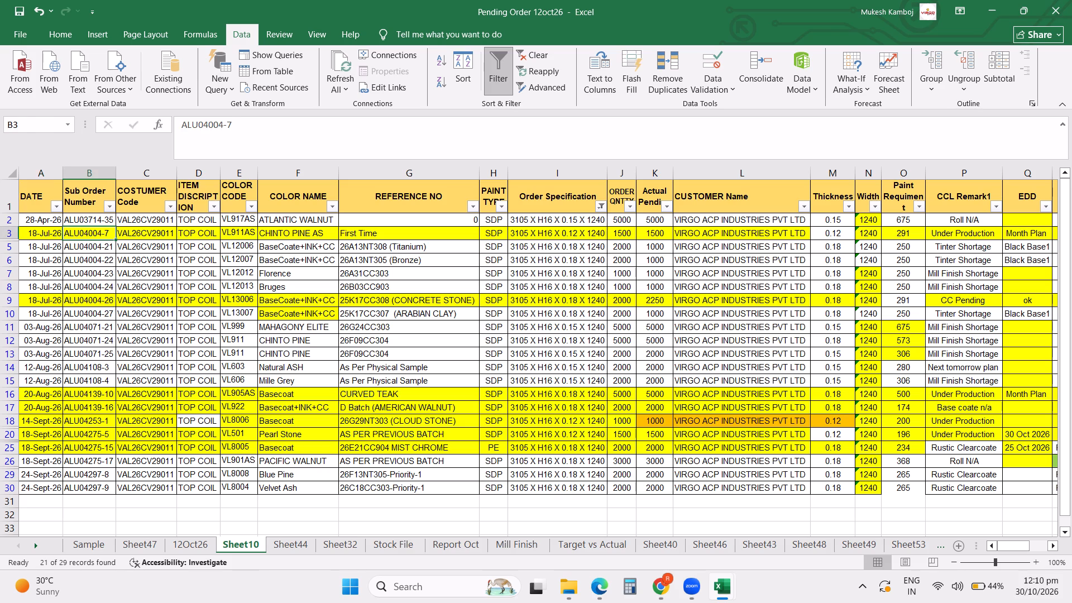
key("Right")
key("Right")
key("Right")
key("Right")
key("Down")
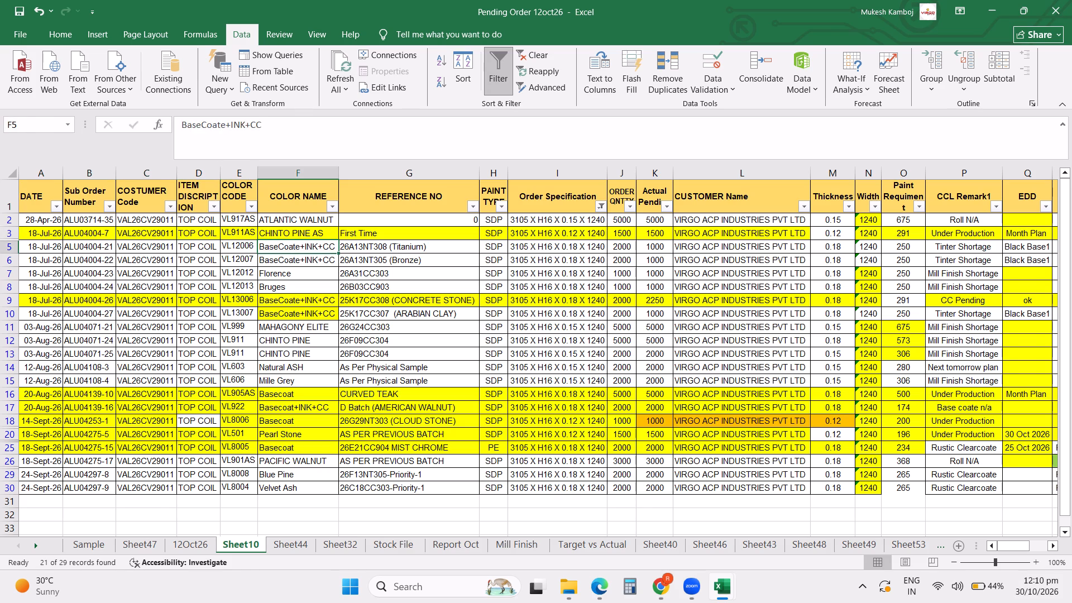
key("Up")
key("Right")
key("Right")
key("Right")
key("Right")
key("Right")
key("Right")
key("Right")
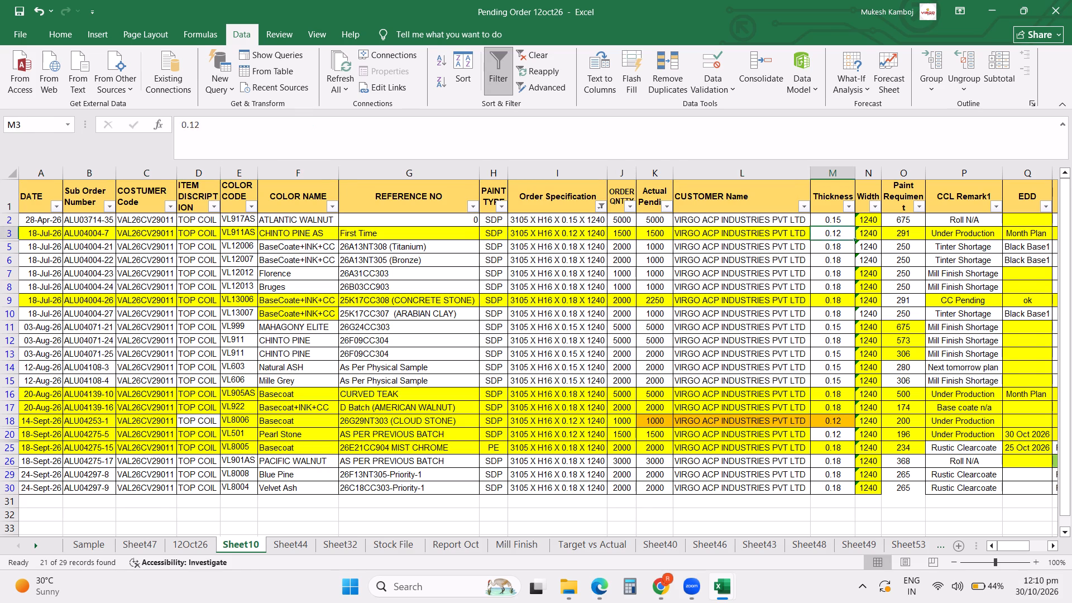
key("Right")
key("Up")
key("Right")
key("Right")
key("Right")
key("Right")
key("Right")
key("Right")
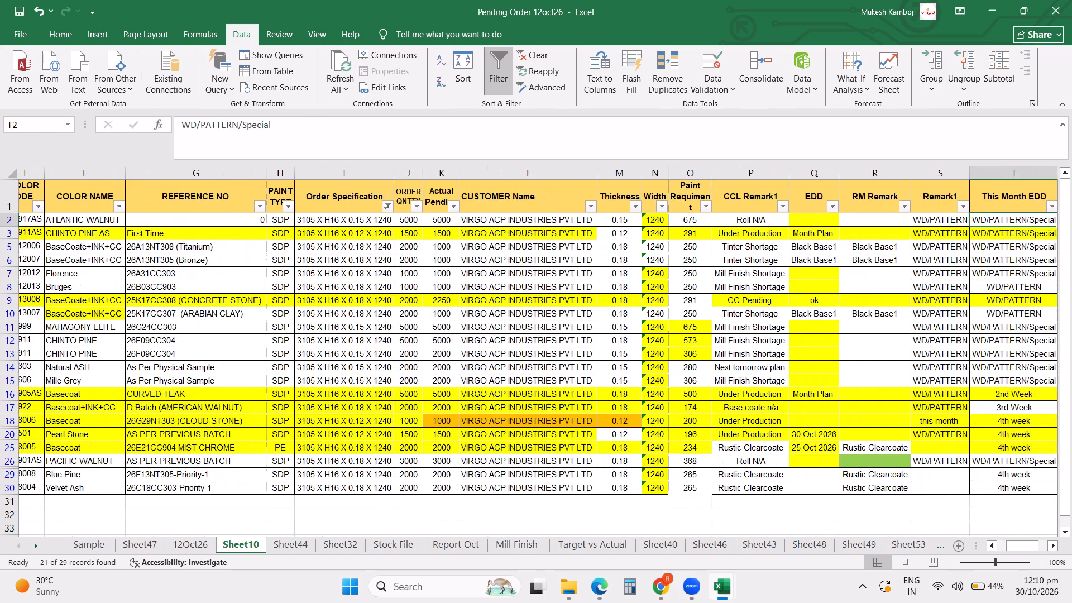
key("Right")
key("Right")
key("Right")
key("Right")
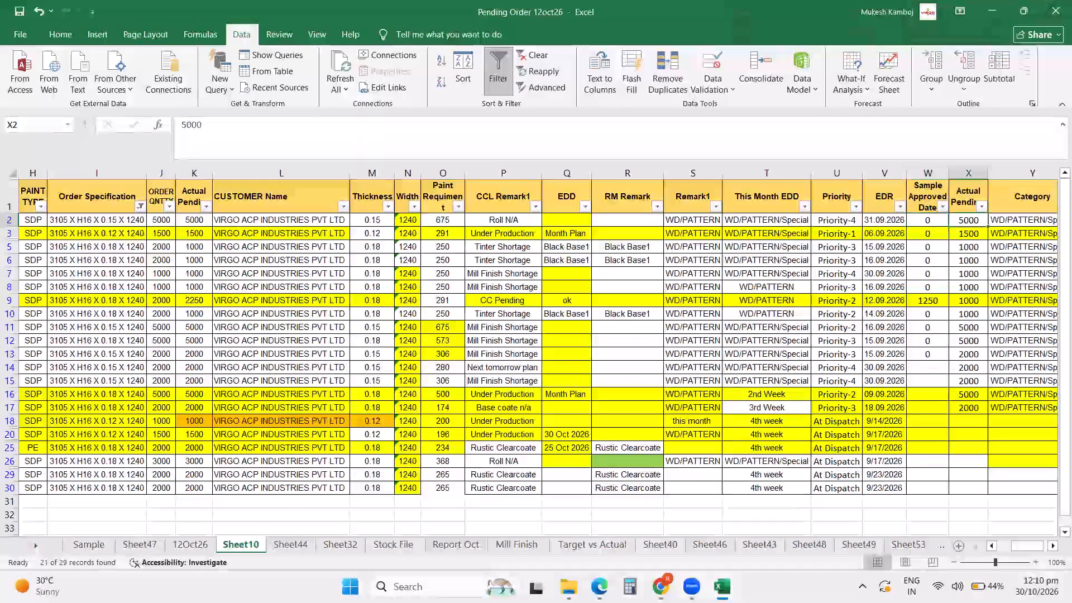
key("Right")
key("Right")
key("Right")
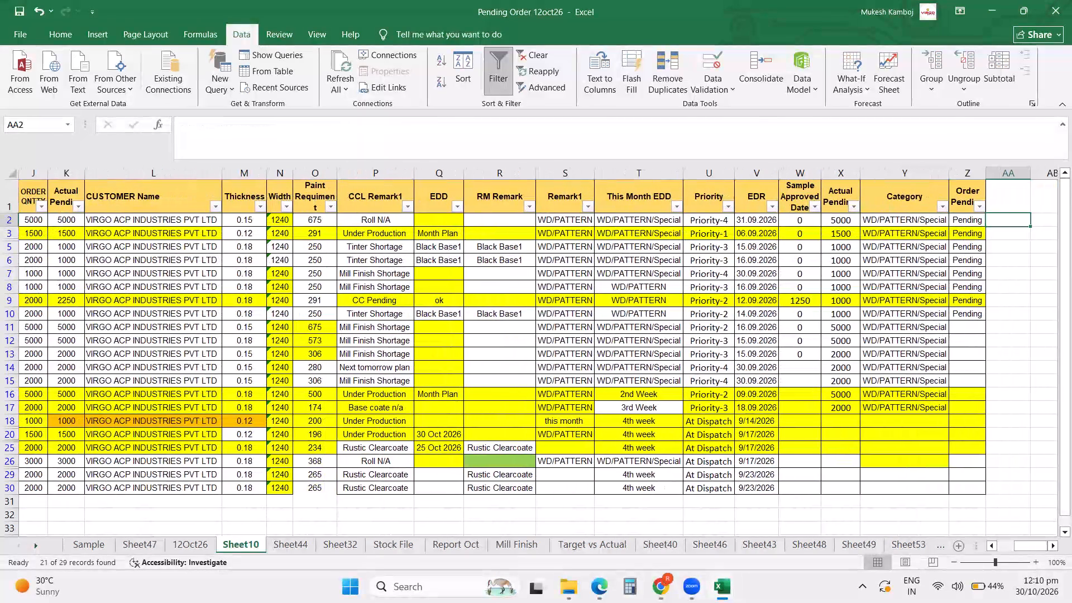
key("Left")
key("Left")
key("Left")
key("Left")
key("Left")
key("Left")
key("Left")
key("Left")
key("Left")
key("Left")
key("Left")
key("Left")
key("Left")
key("Left")
key("Left")
key("Left")
key("Left")
key("Left")
key("Left")
key("Left")
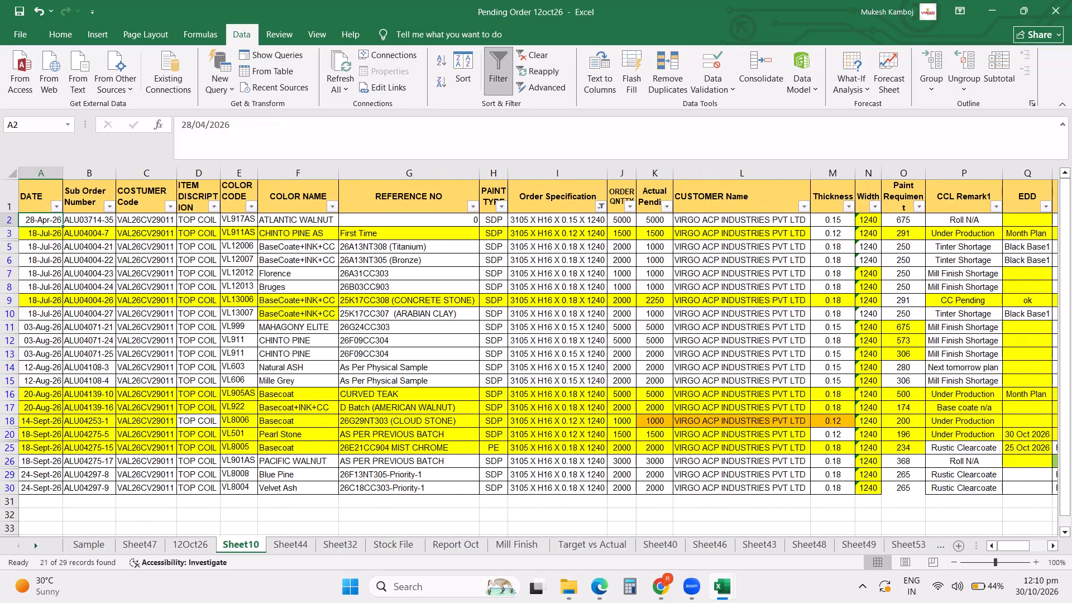
Examine the Color Code column of the filtered 0.12, 0.15 and 0.18 orders, from VL917AS in row 2 to VL8004 in row 30.
key("Right")
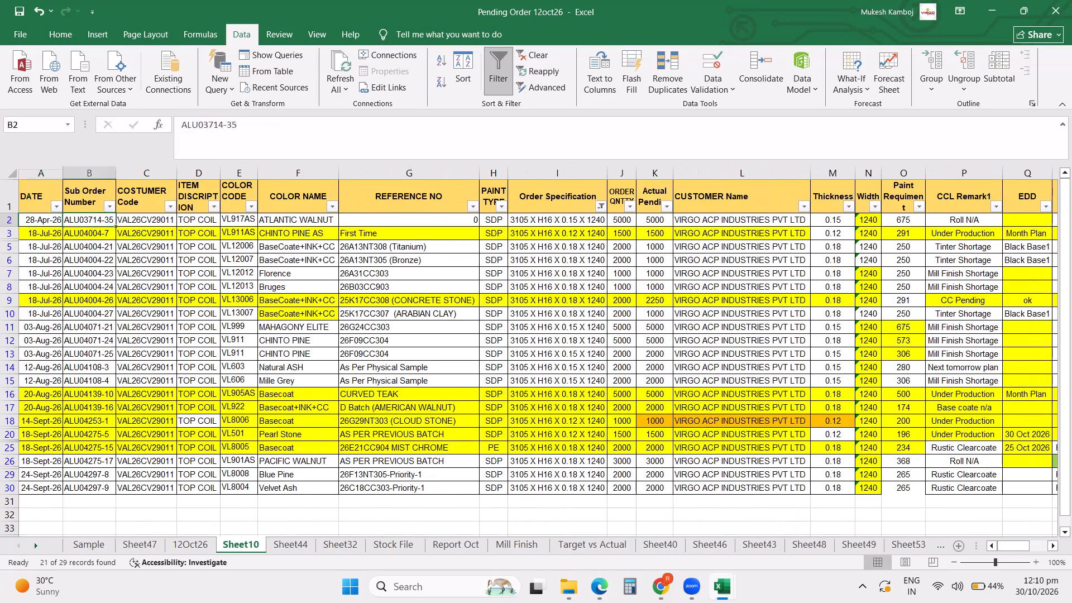
key("Right")
key("Right")
key("Right")
key("Down")
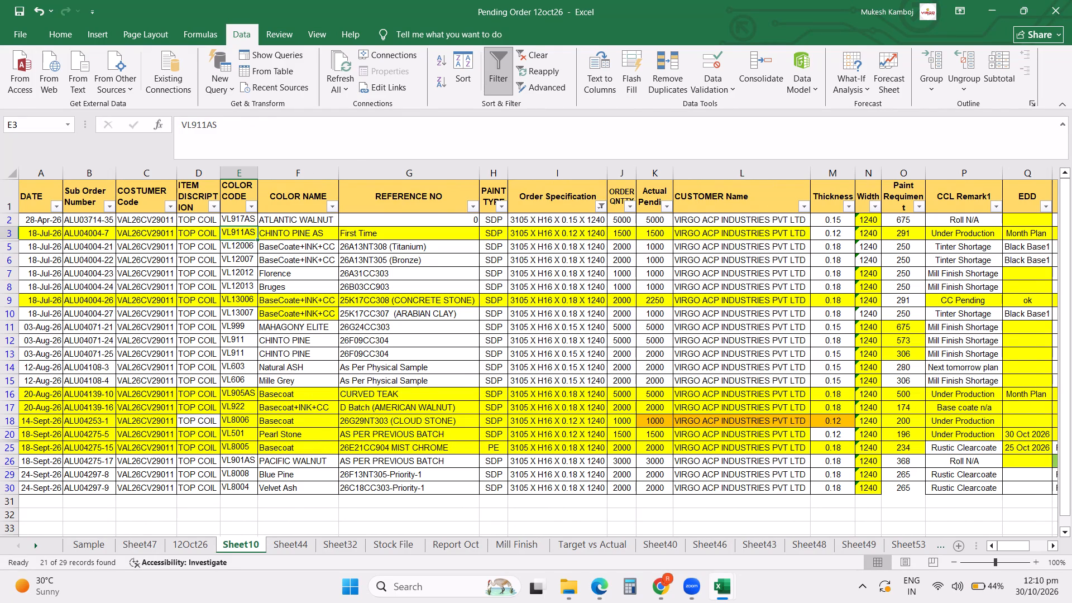
key("Down")
key("Down")
key("Down")
key("Down")
key("Down")
key("Down")
key("Down")
key("Down")
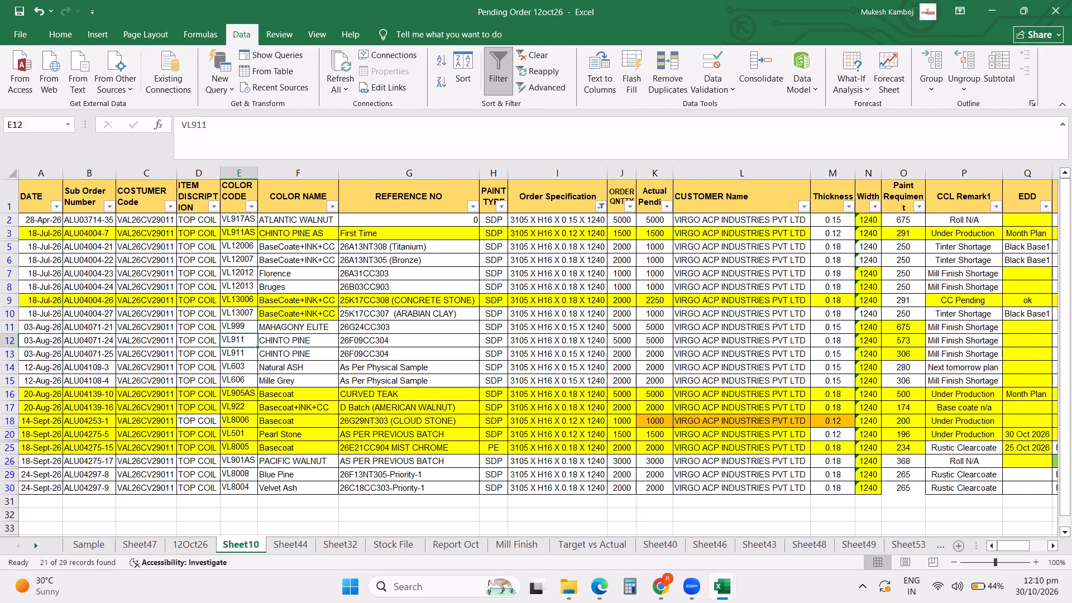
key("Down")
key("Down")
key("Down")
key("Down")
key("Down")
key("Down")
key("Down")
key("Down")
key("Down")
key("Down")
key("Down")
key("Down")
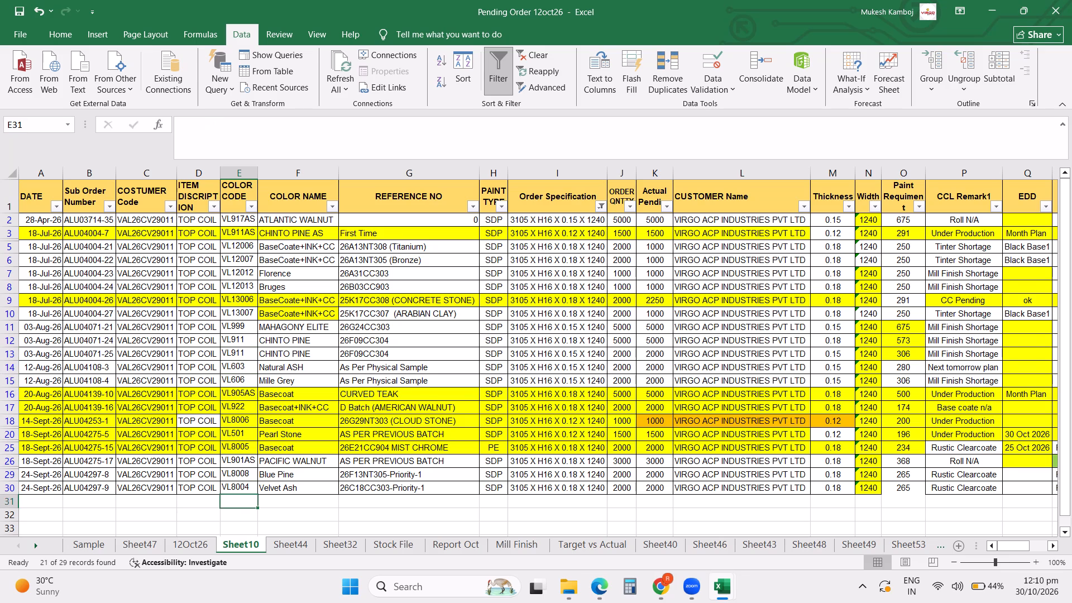
key("Down")
key("Down")
key("Down")
key("Up")
key("Up")
key("Up")
key("Up")
key("Up")
key("Up")
key("Up")
key("Up")
key("Up")
key("Up")
key("Up")
key("Up")
key("Up")
key("Up")
key("Up")
key("Up")
key("Up")
key("Up")
key("Up")
key("Up")
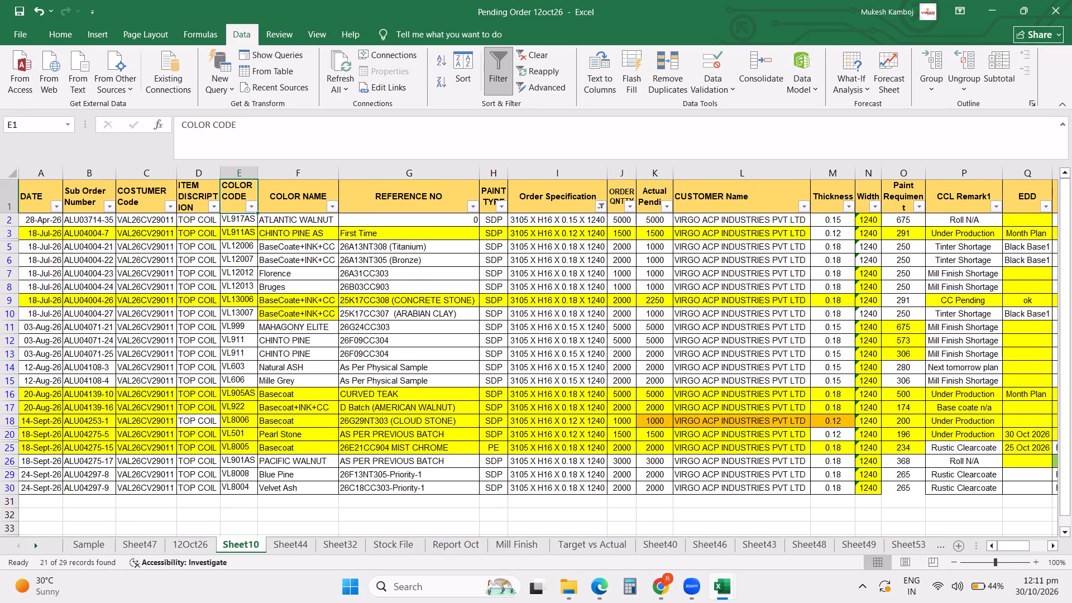
Review the column headings of the filtered order list from DATE across to Order Pending, and return to the CHINTO PINE AS order in row 3.
key("Left")
key("Left")
key("Left")
key("Left")
key("Left")
key("Left")
key("Left")
key("Left")
key("Left")
key("Left")
key("Left")
key("Left")
key("Left")
key("Left")
key("Left")
key("Left")
key("Left")
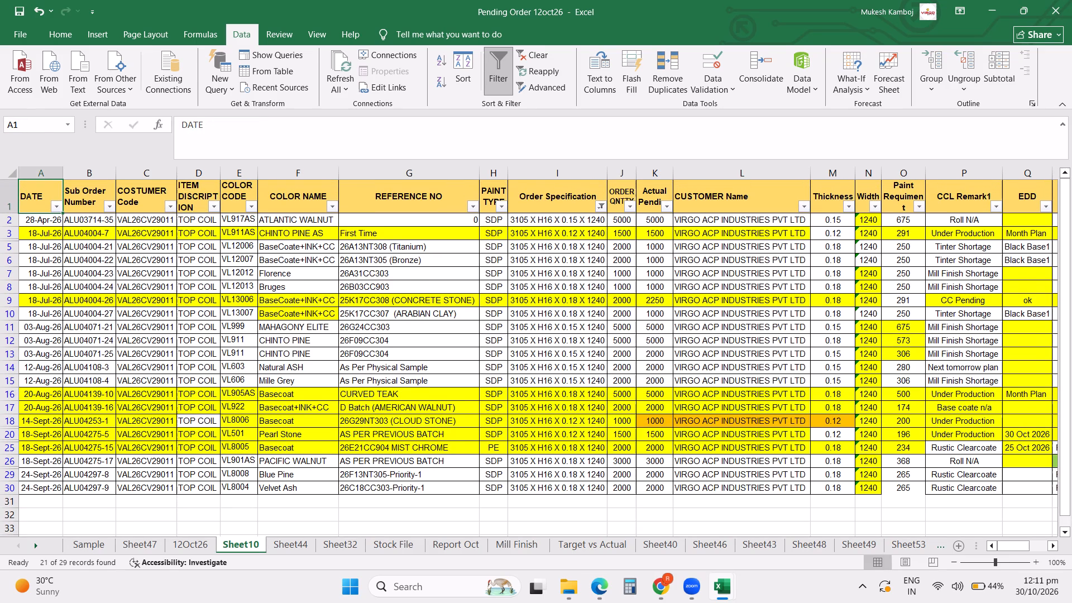
key("Right")
key("Right")
key("Right")
key("Right")
key("Right")
key("Right")
key("Right")
key("Right")
key("Right")
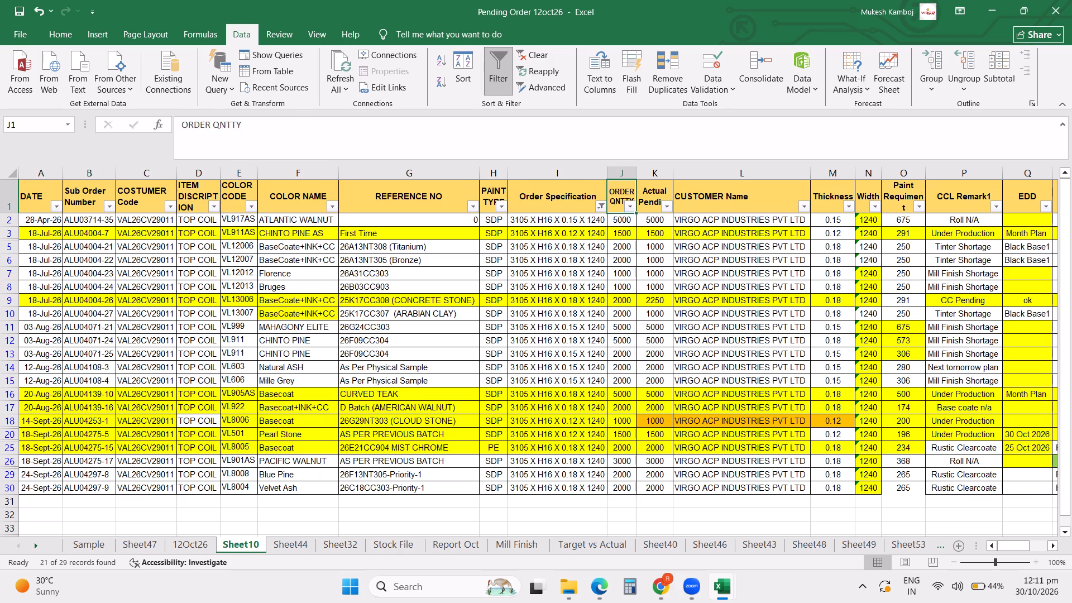
key("Right")
key("Right")
key("Right")
key("Right")
key("Right")
key("Right")
key("Right")
key("Right")
key("Right")
key("Right")
key("Right")
key("Right")
key("Right")
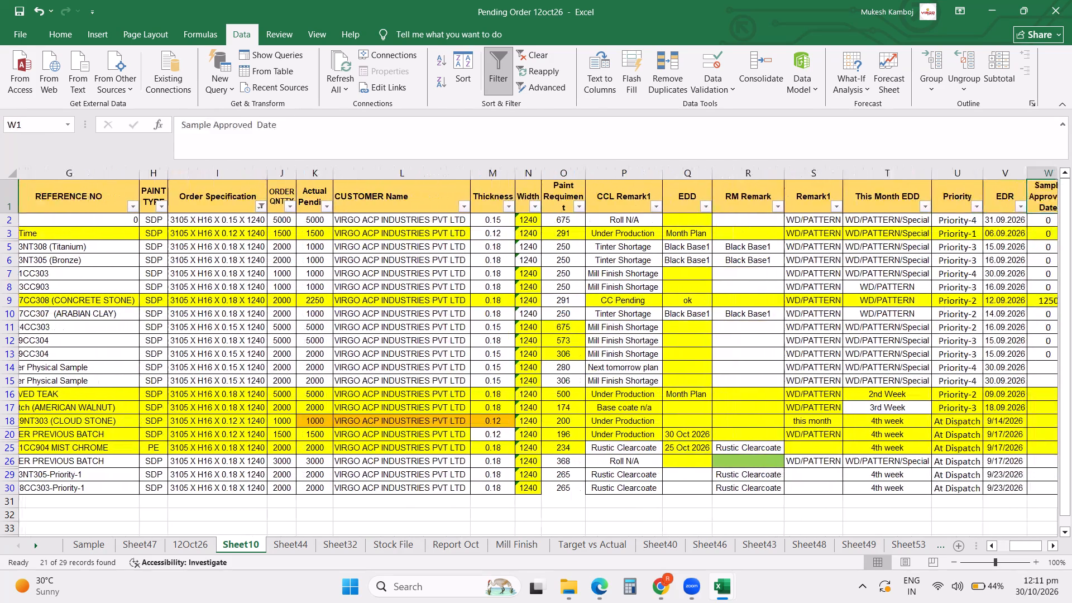
key("Right")
key("Right")
key("Right")
key("Right")
key("Right")
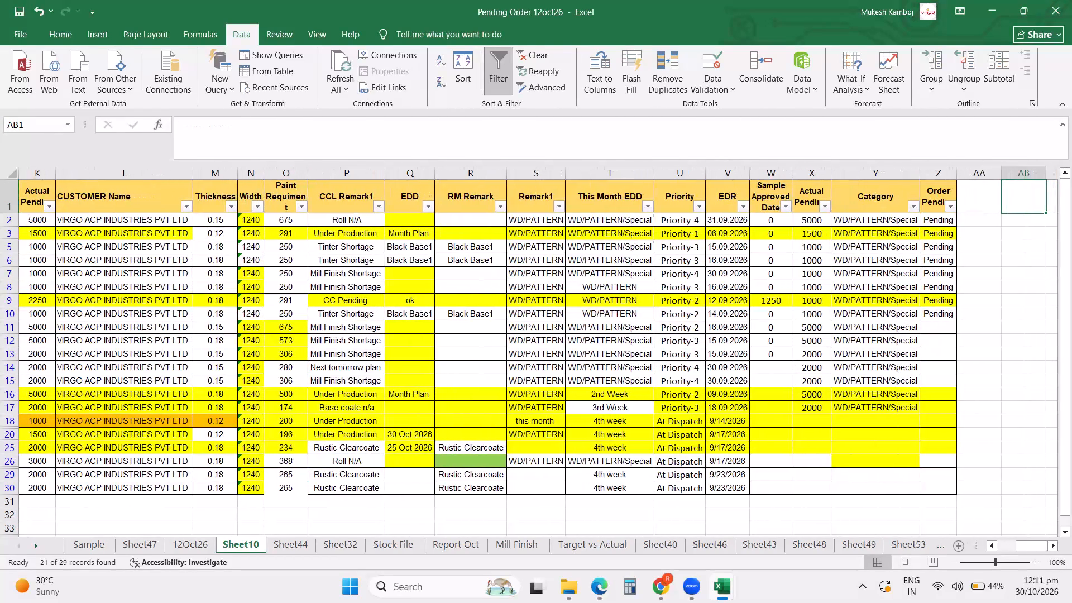
key("Left")
key("Left")
key("Left")
key("Left")
key("Left")
key("Left")
key("Left")
key("Left")
key("Left")
key("Left")
key("Left")
key("Left")
key("Left")
key("Left")
key("Left")
key("Left")
key("Left")
key("Left")
key("Left")
key("Left")
key("Left")
key("Left")
key("Left")
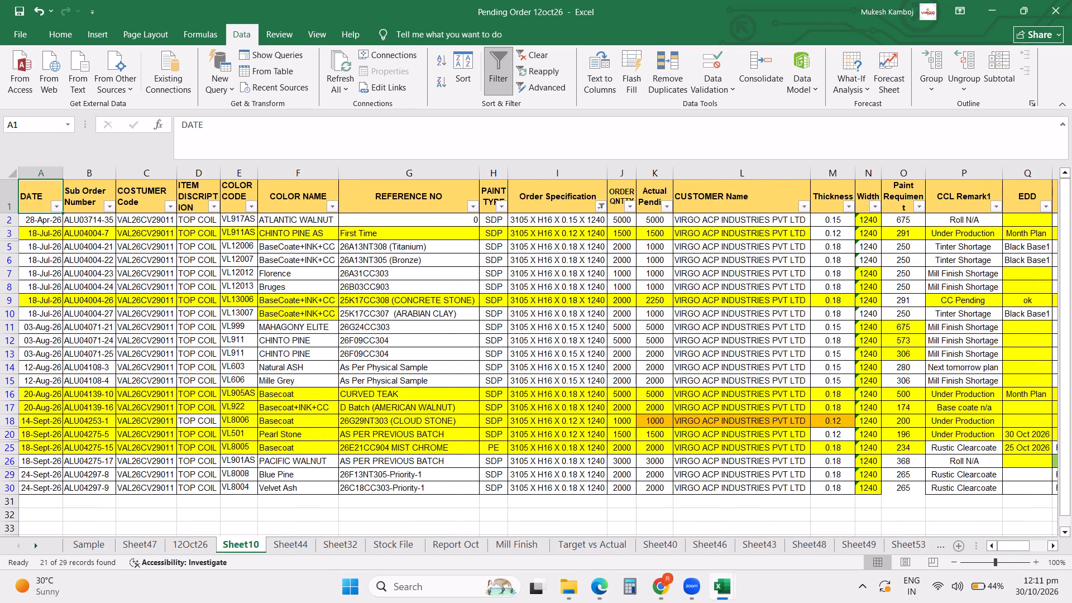
left_click(191, 235)
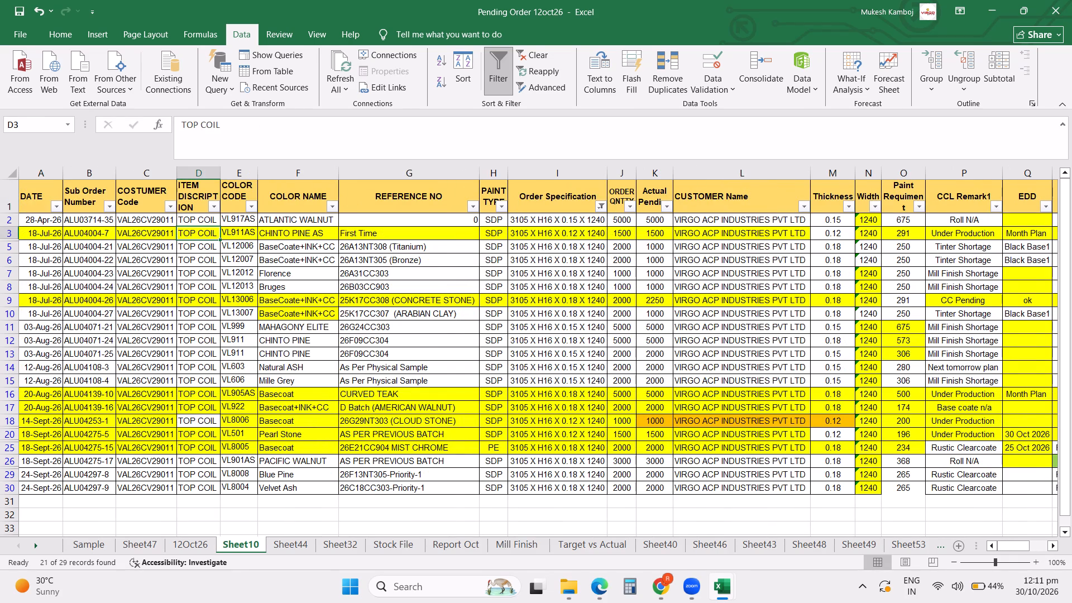
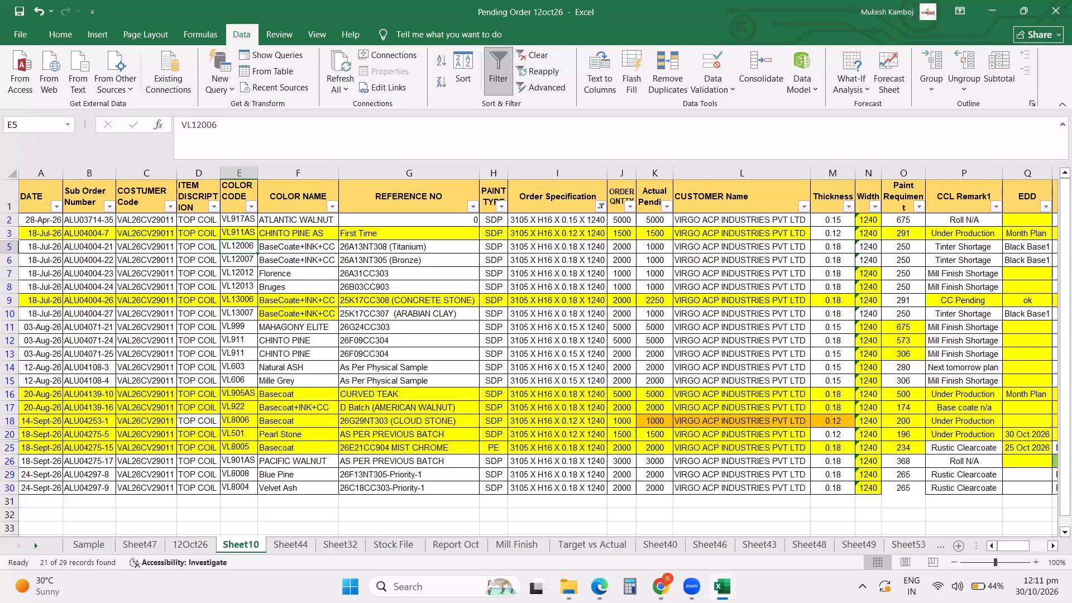
Examine the Color Name entries of the filtered orders, from VL12006 in row 5 down to Bruges in row 8.
key("Right")
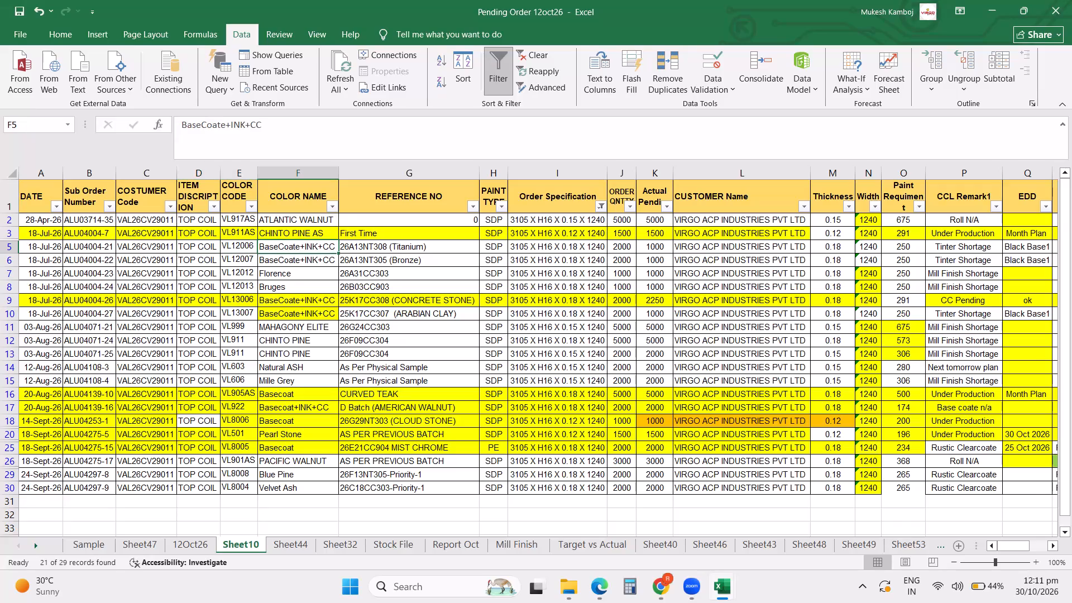
key("Down")
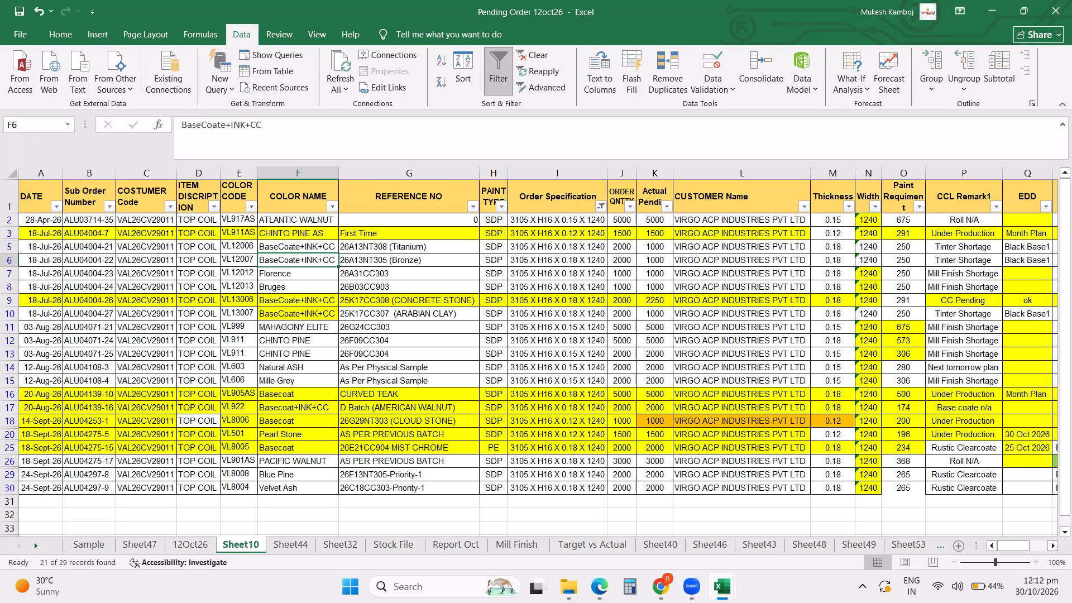
key("Down")
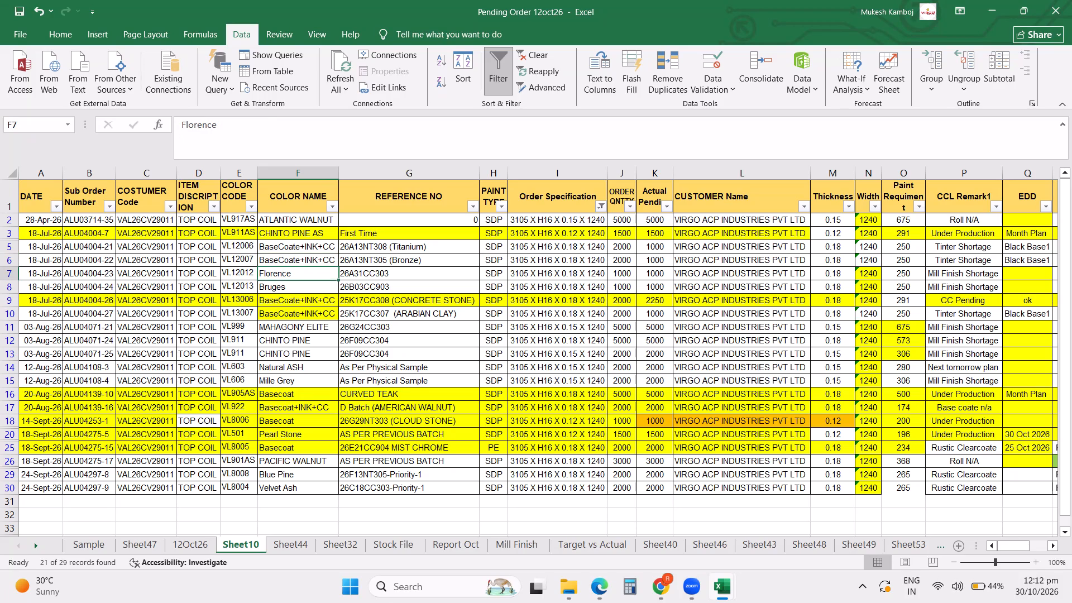
key("Down")
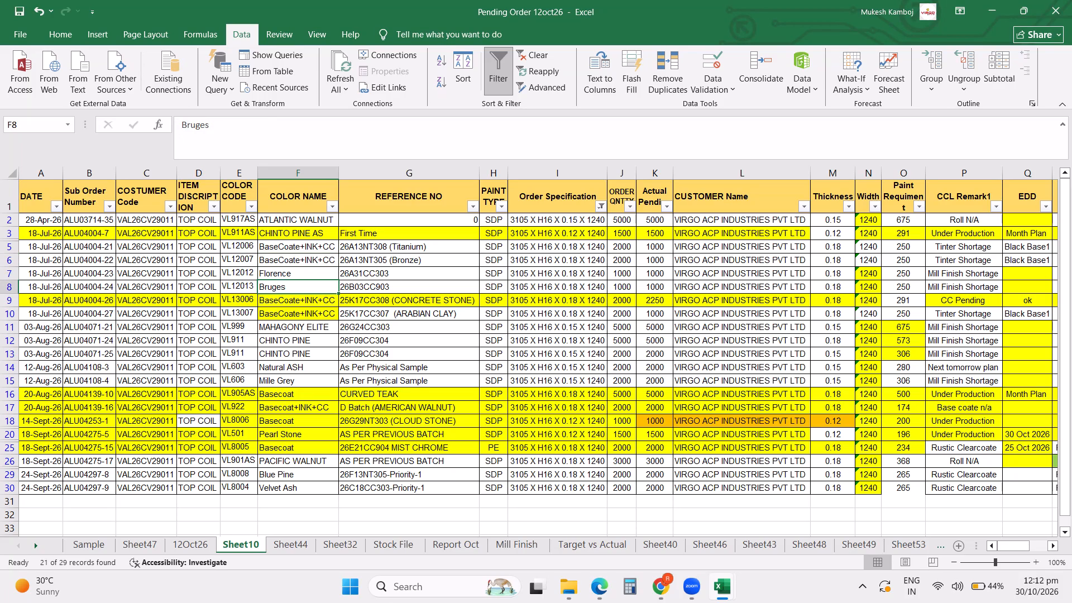
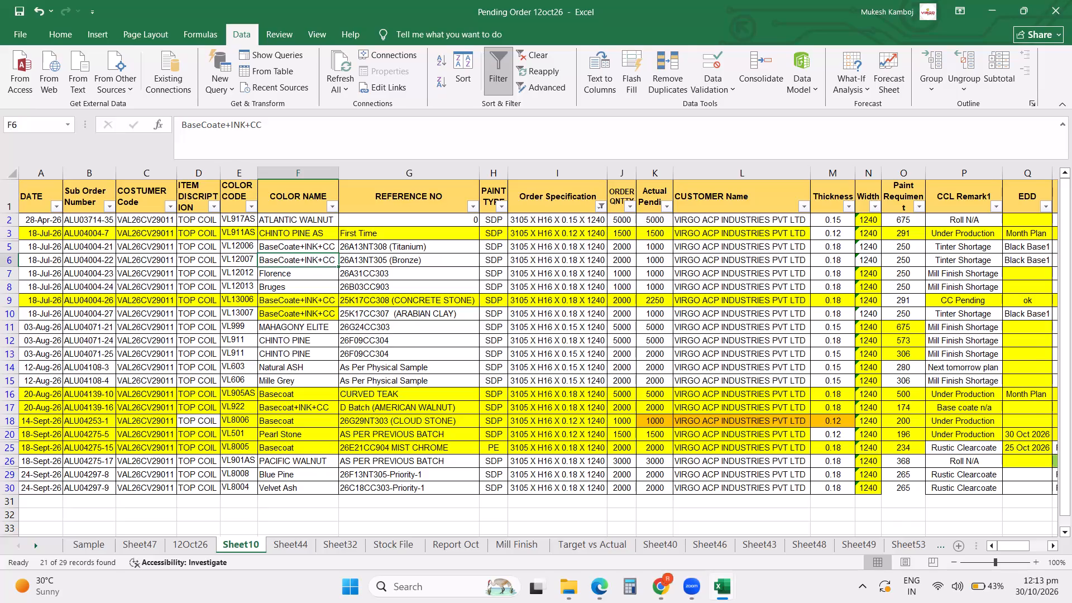
Examine the Florence order in row 7, from its reference number across to its thickness.
key("Down")
key("Right")
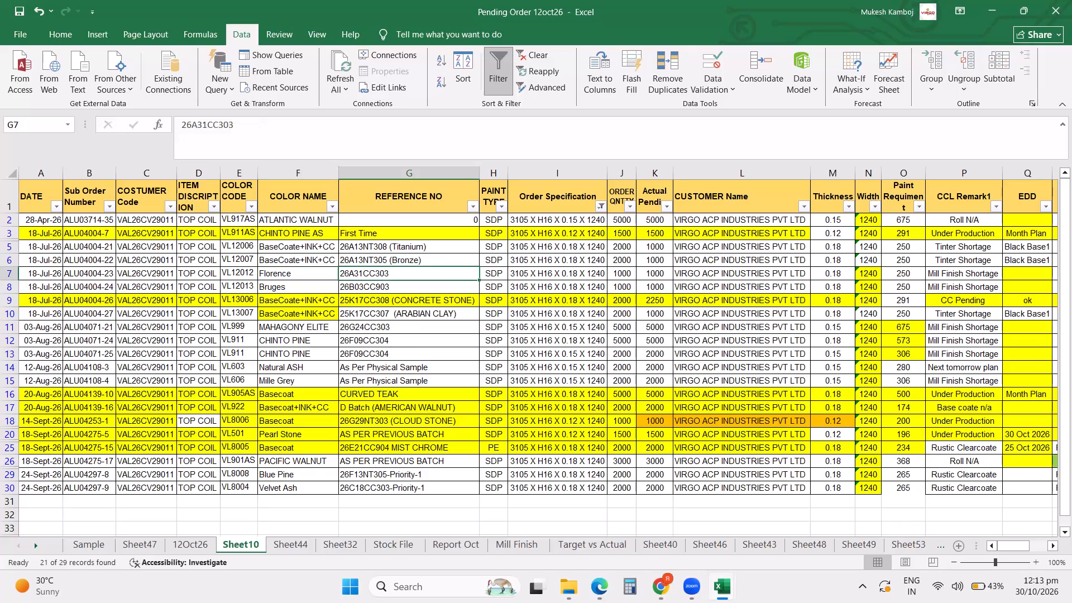
key("Right")
key("Right")
key("Right")
key("Right")
key("Right")
key("Right")
key("Right")
key("Left")
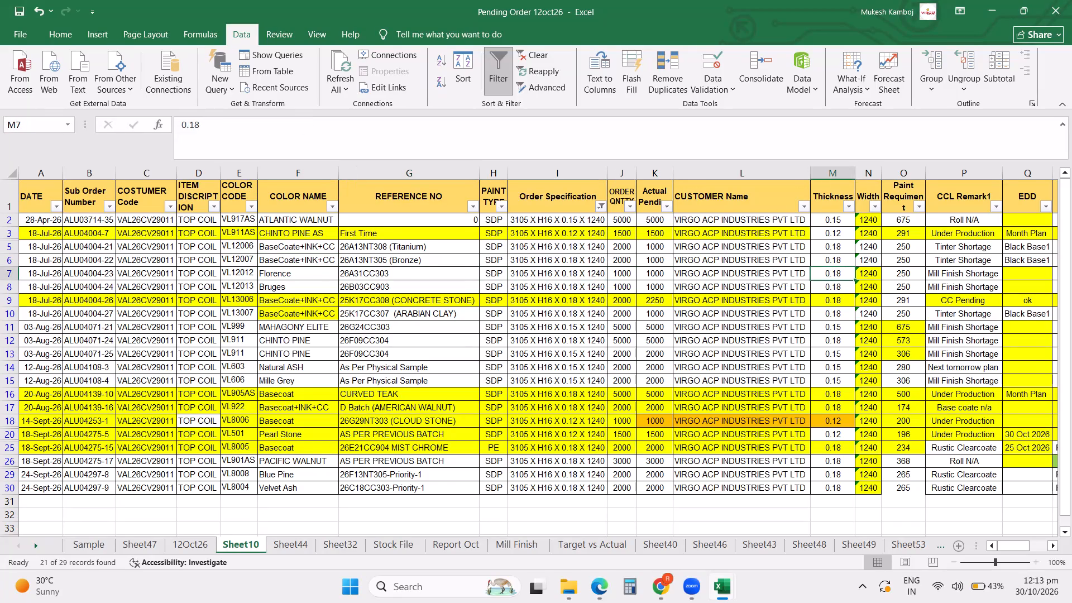
Examine the VL13006 and VL13007 orders in rows 9 and 10, checking pending quantity, specification, color name and color code.
key("Left")
key("Left")
key("Down")
key("Down")
key("Left")
key("Left")
key("Left")
key("Left")
key("Left")
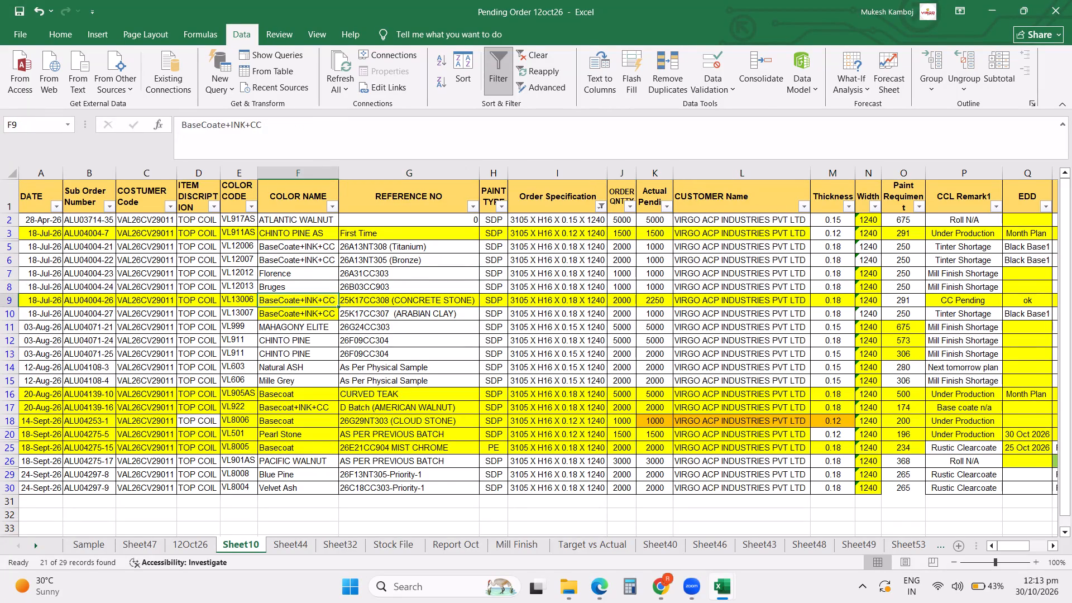
key("Left")
key("Left")
key("Down")
key("Right")
Examine the VL999 Mahagony Elite order in row 11, from its color code across to its thickness.
key("Down")
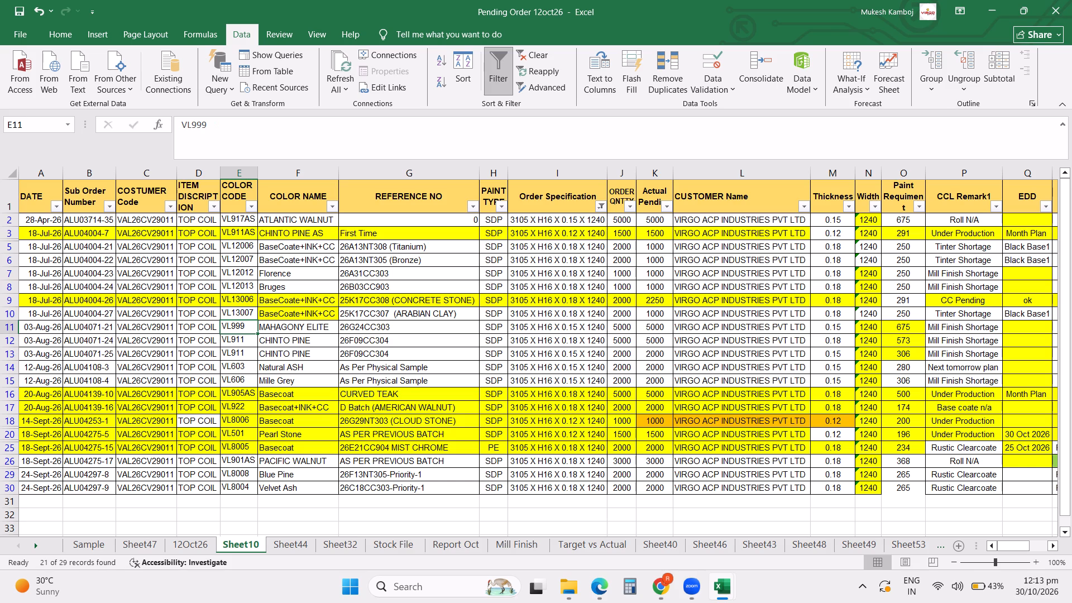
key("Right")
key("Right")
key("Right")
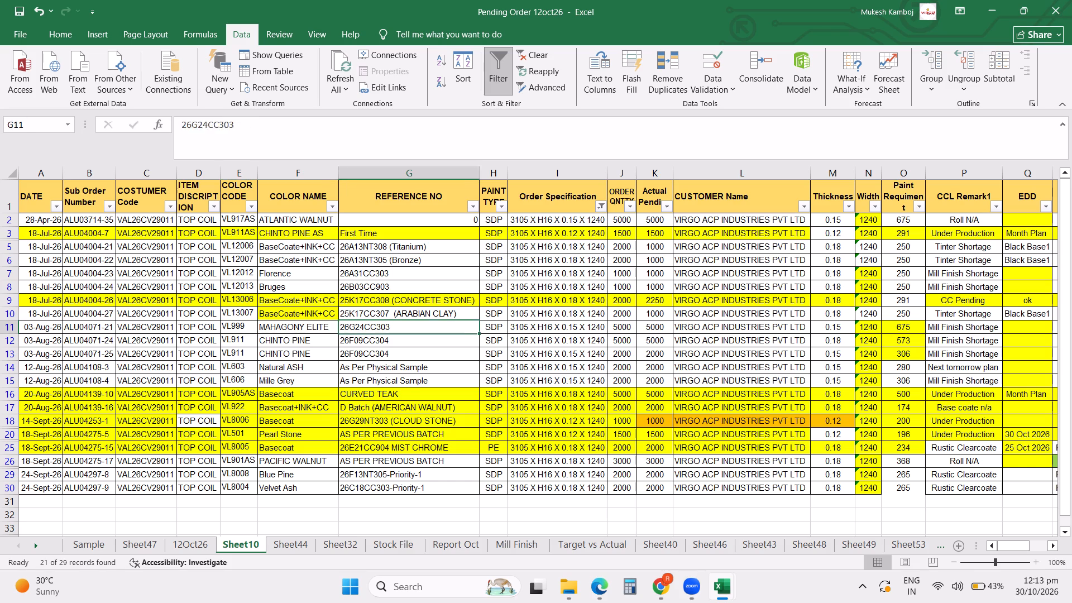
key("Right")
key("Right")
key("Right")
key("Right")
key("Right")
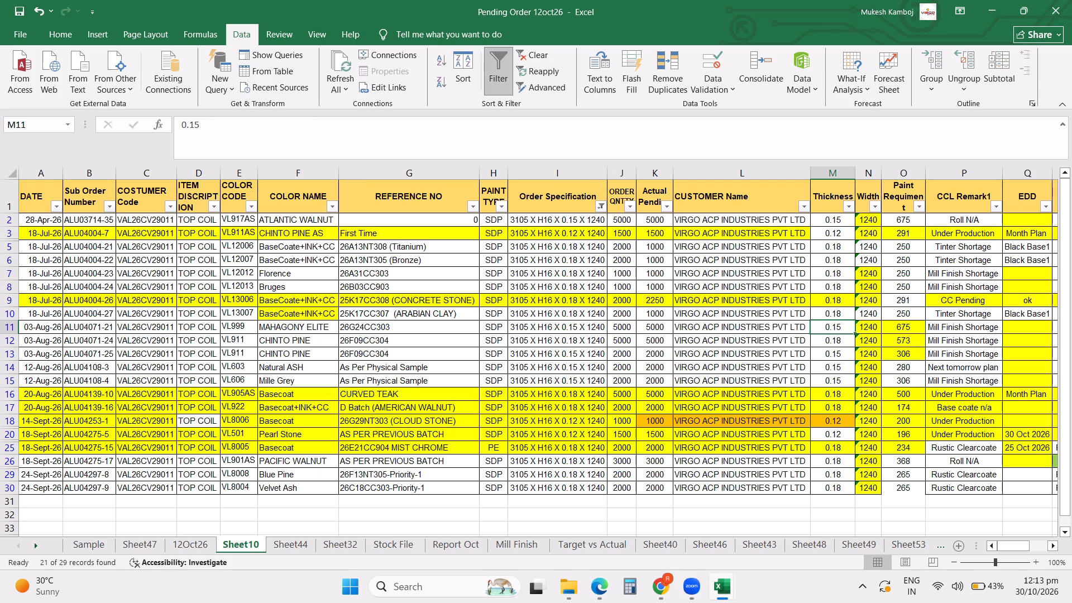
Recheck the VL999 order in row 11 back to its date, ending on its color code.
key("Left")
key("Left")
key("Left")
key("Left")
key("Left")
key("Left")
key("Left")
key("Left")
key("Left")
key("Left")
key("Left")
key("Left")
key("Left")
key("Left")
key("Left")
key("Left")
key("Left")
key("Left")
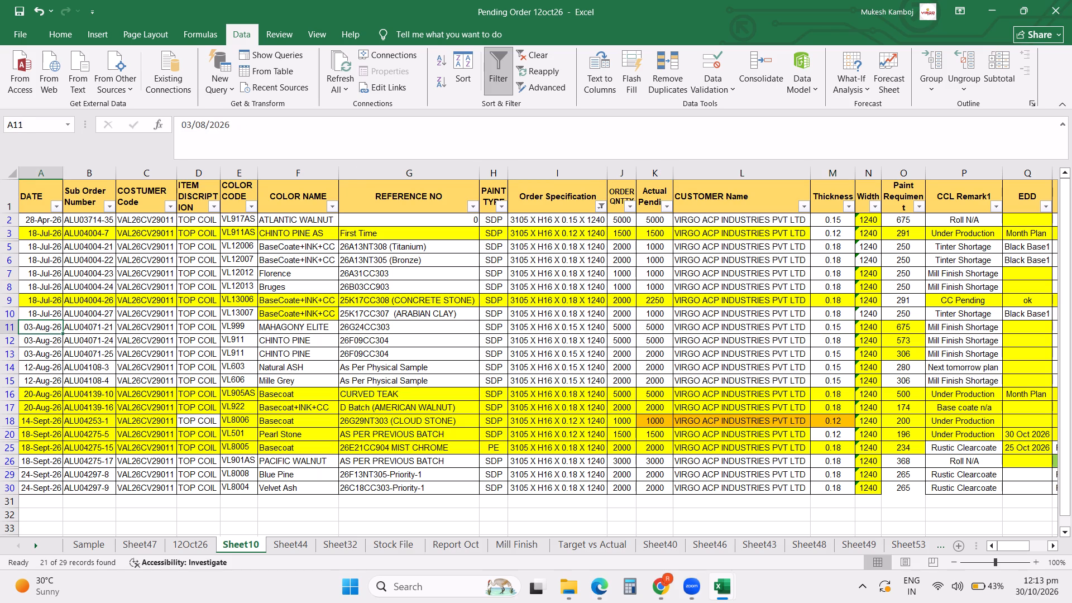
key("Right")
key("Right")
key("Right")
key("Right")
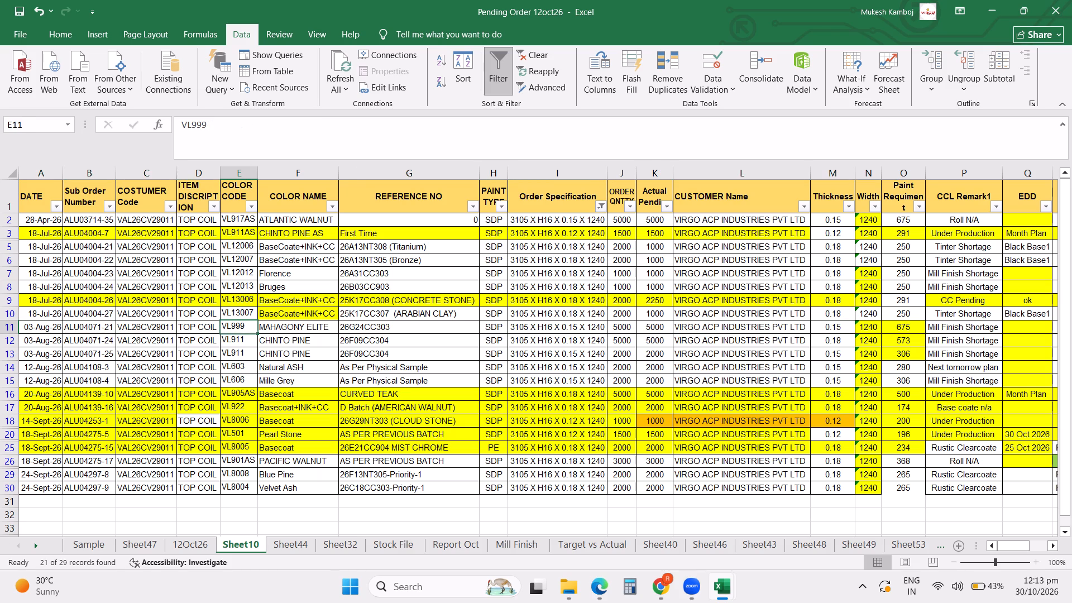
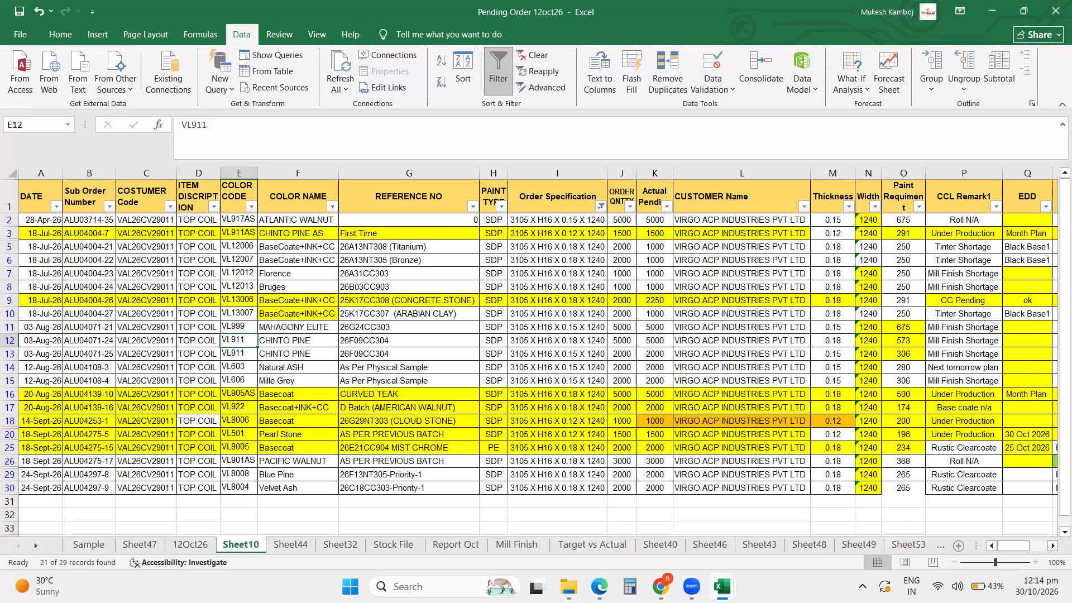
Compare the two VL911 Chinto Pine orders in rows 12 and 13, reading row 13 from color code across to customer name.
key("Down")
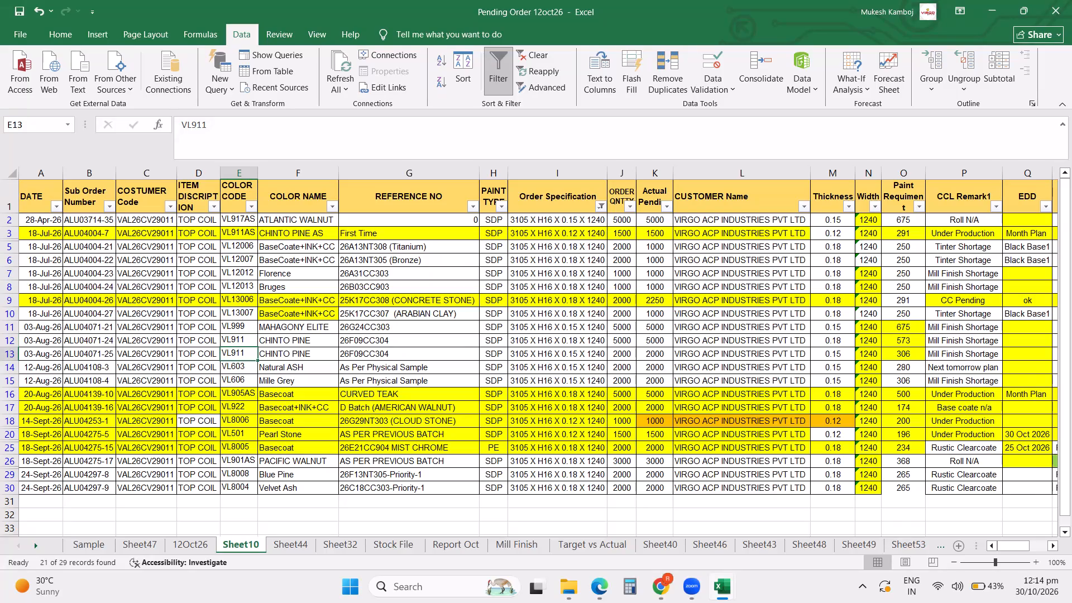
key("Up")
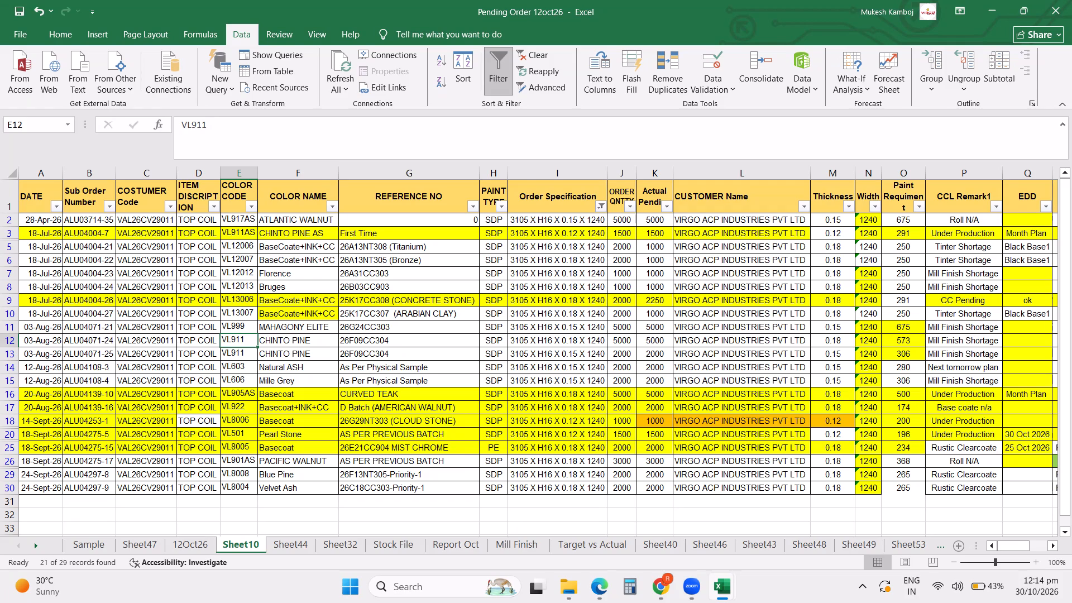
key("Down")
key("Up")
key("Down")
key("Right")
key("Right")
key("Right")
key("Right")
key("Right")
key("Right")
key("Right")
key("Left")
key("Left")
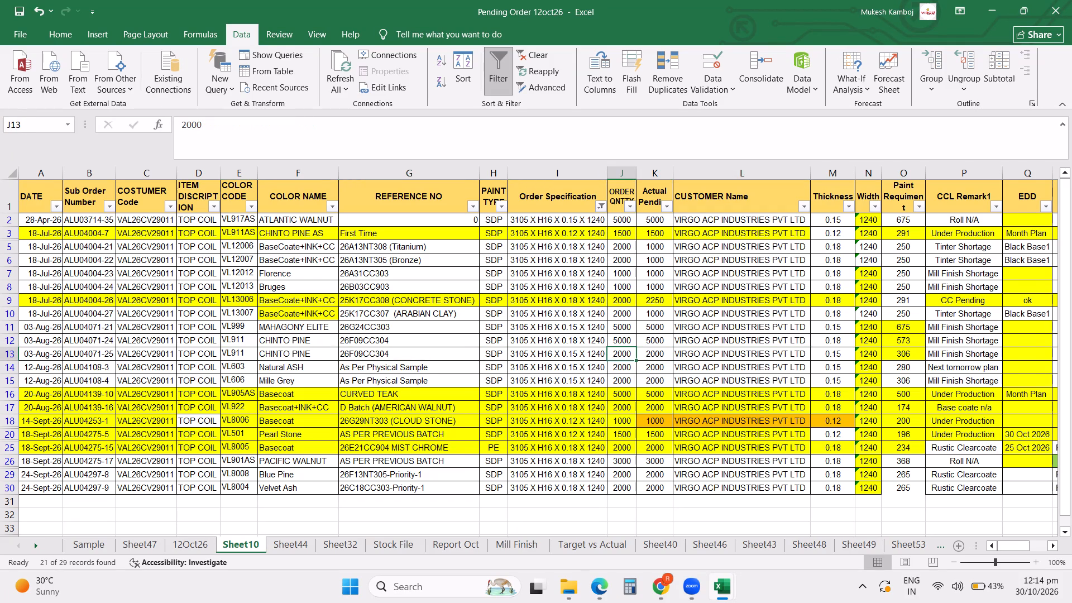
key("Right")
key("Left")
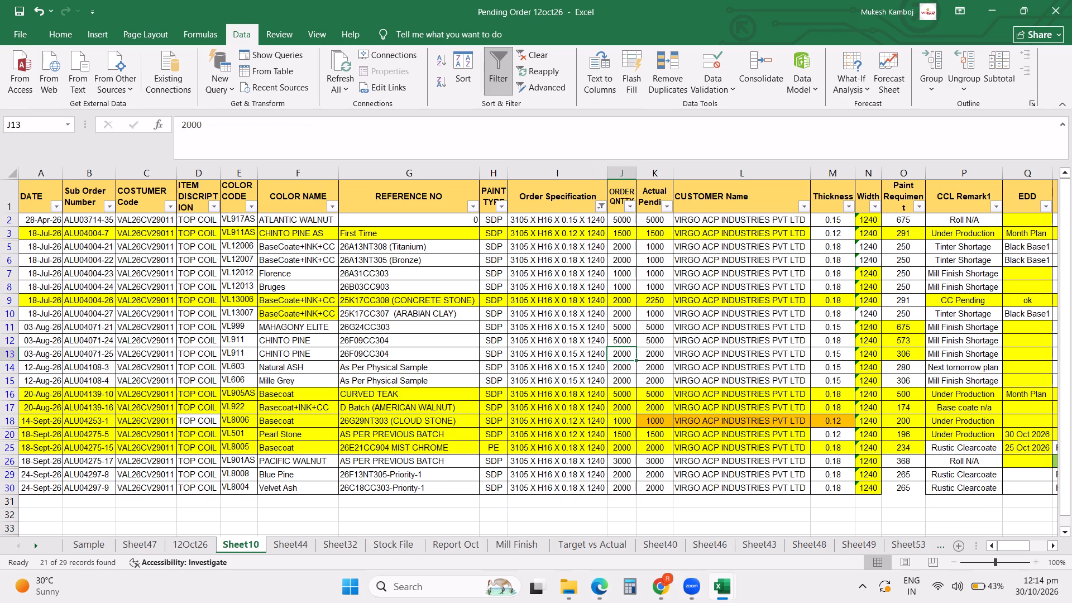
key("Left")
key("Left")
key("Left")
key("Left")
Examine the Chinto Pine order in row 12 from its color name to its order quantity, then back to its color code.
key("Up")
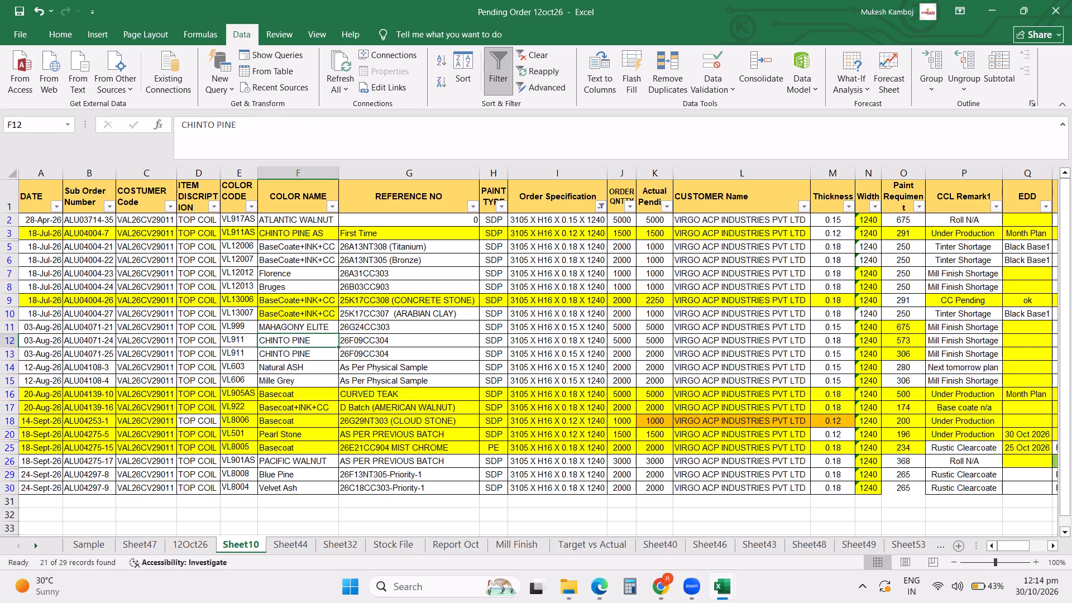
key("Right")
key("Right")
key("Right")
key("Right")
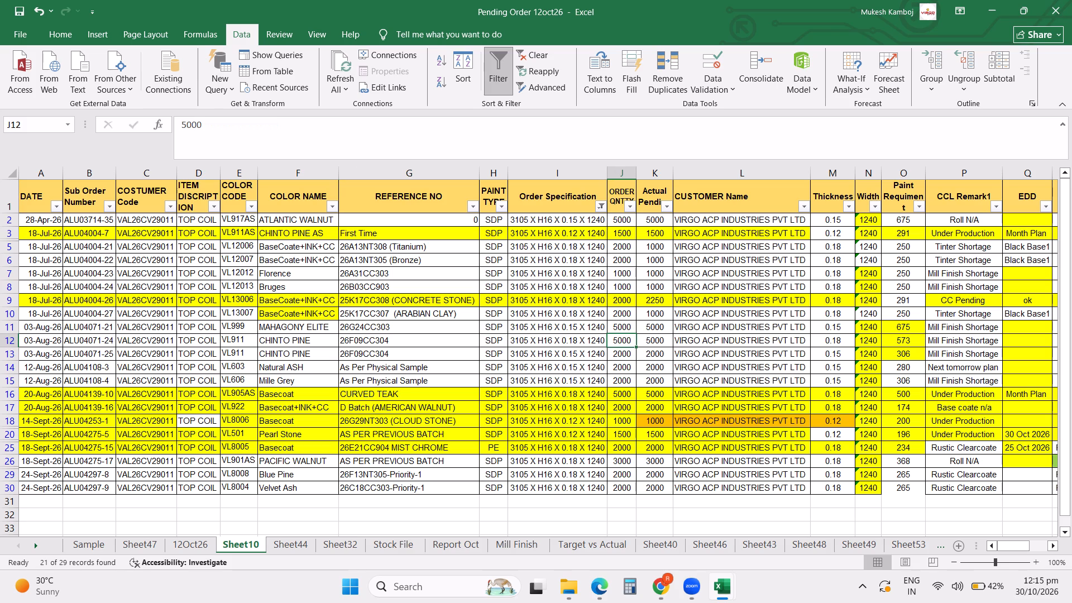
key("Left")
key("Left")
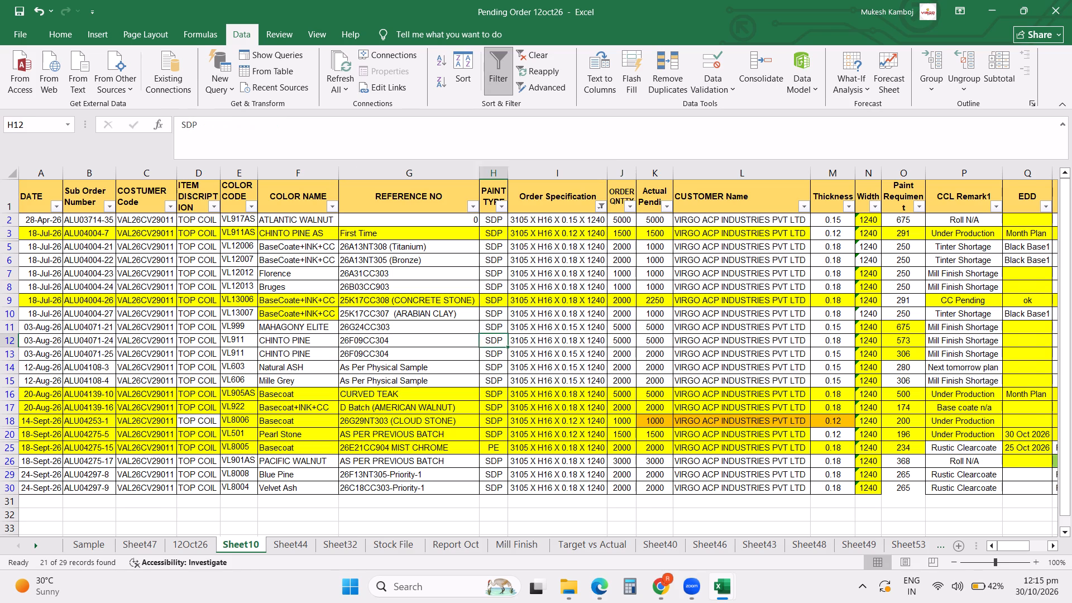
key("Left")
key("Left")
key("Left")
Examine the Natural ASH and Mille Grey orders in rows 14 and 15 by color name.
key("Down")
key("Right")
key("Down")
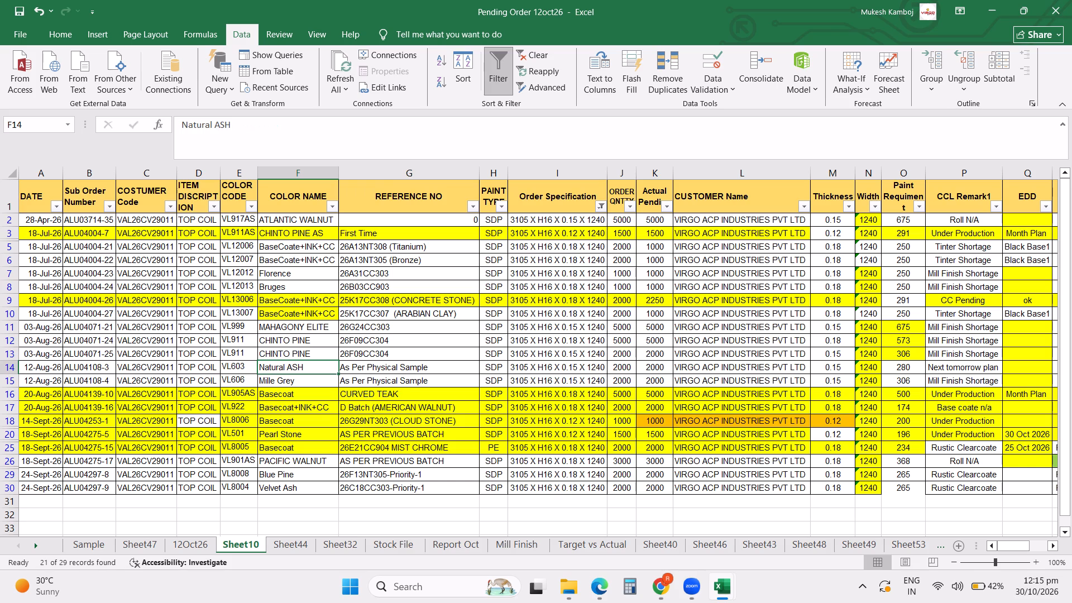
key("Down")
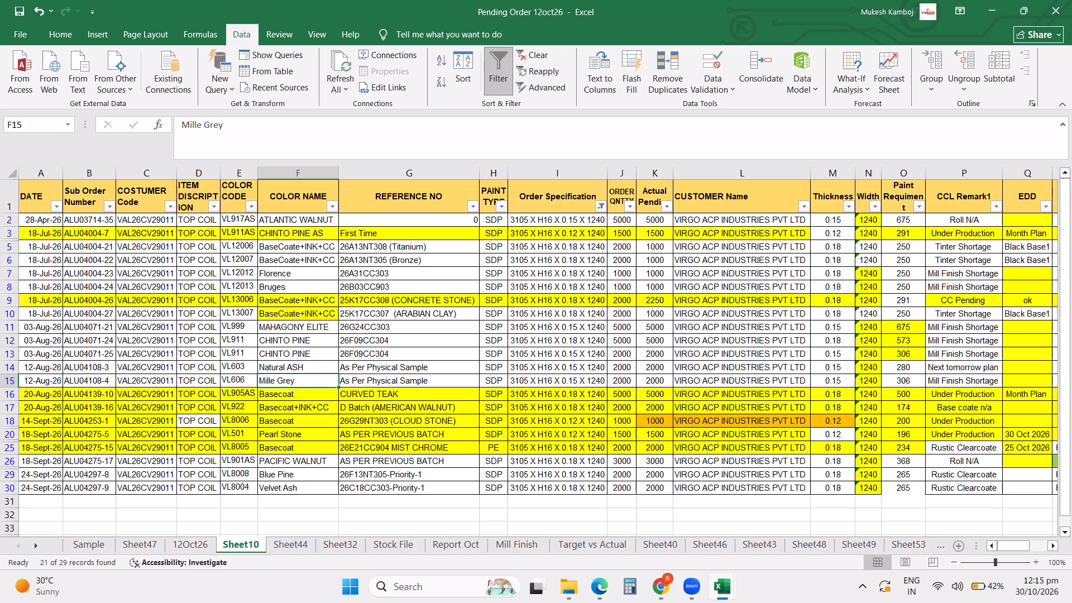
key("Up")
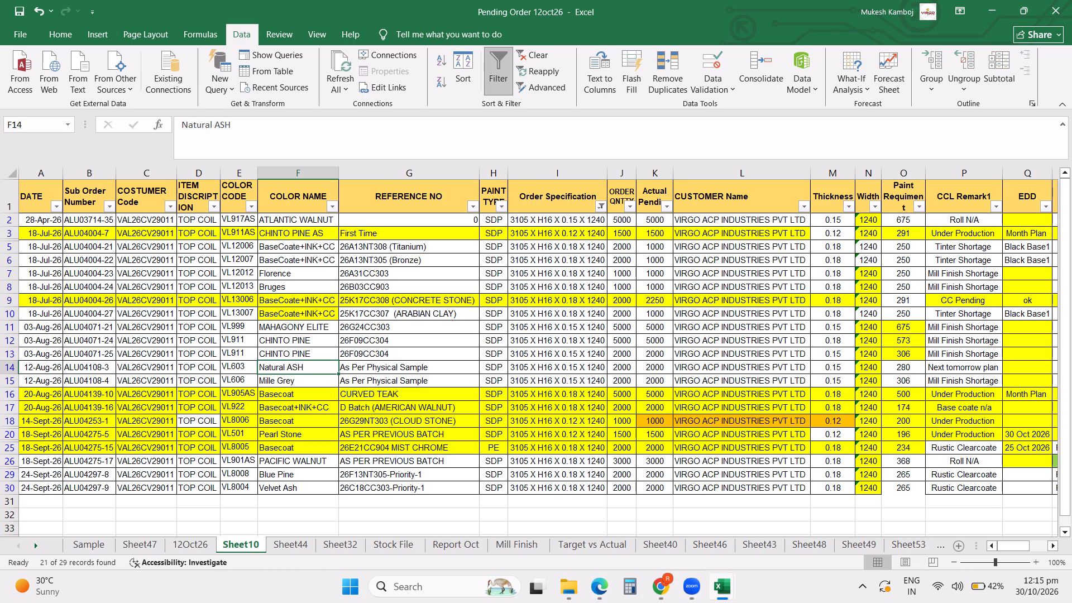
key("Down")
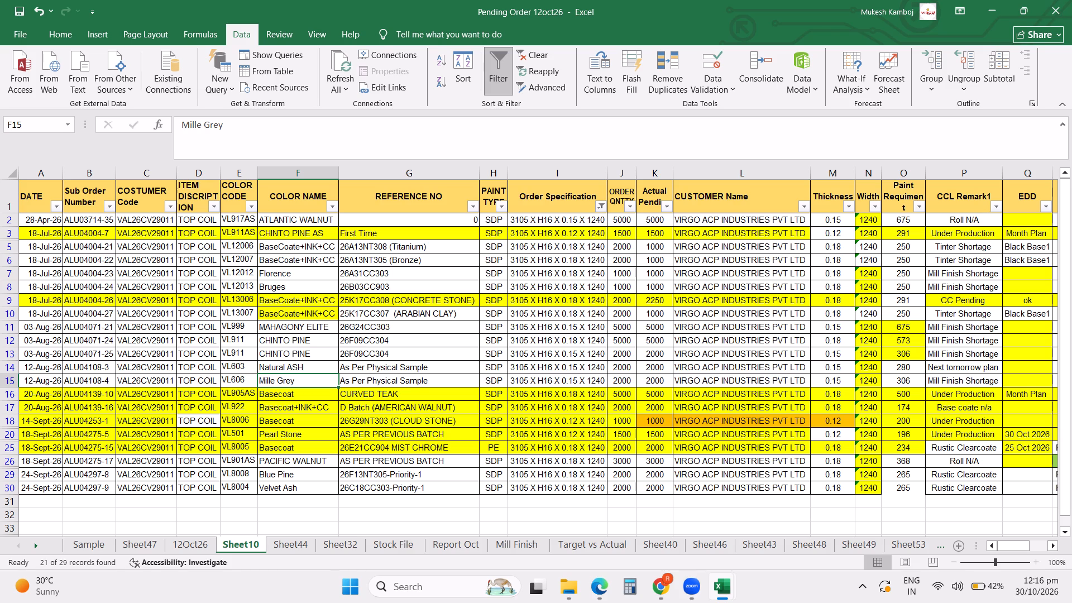
Examine the VL905AS Curved Teak order in row 16, from its color name across to its RM remark.
key("Down")
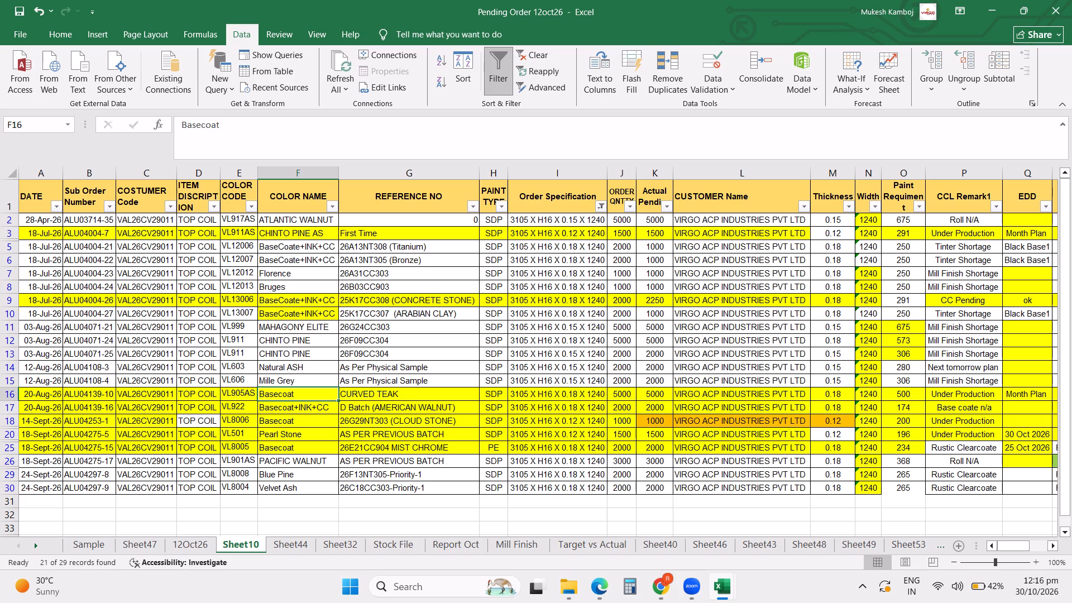
key("Right")
key("Right")
key("Right")
key("Right")
key("Right")
key("Right")
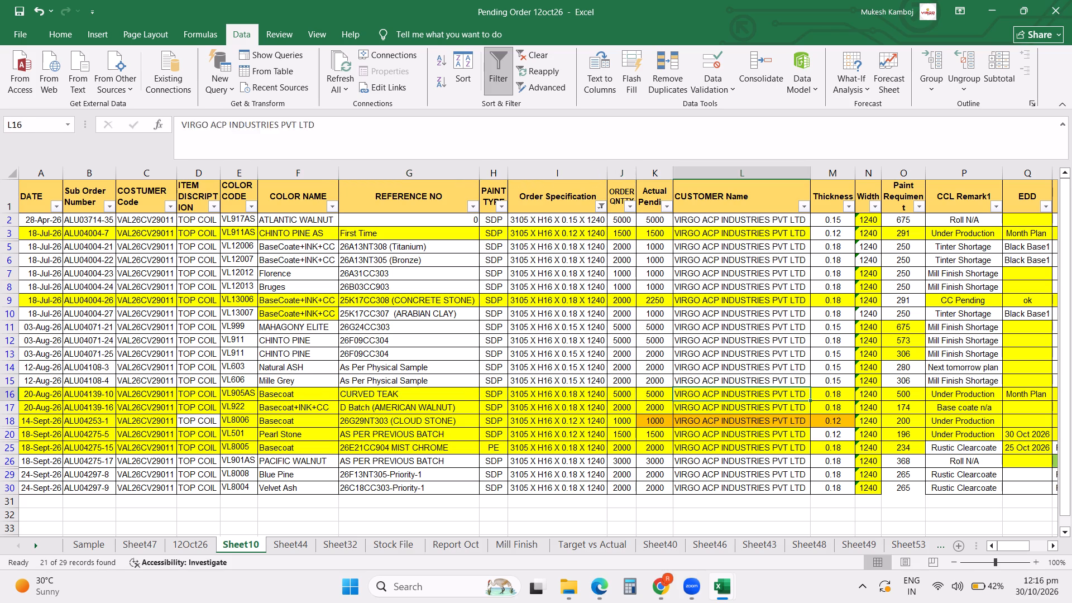
key("Right")
key("Right")
key("Right")
key("Right")
key("Right")
key("Right")
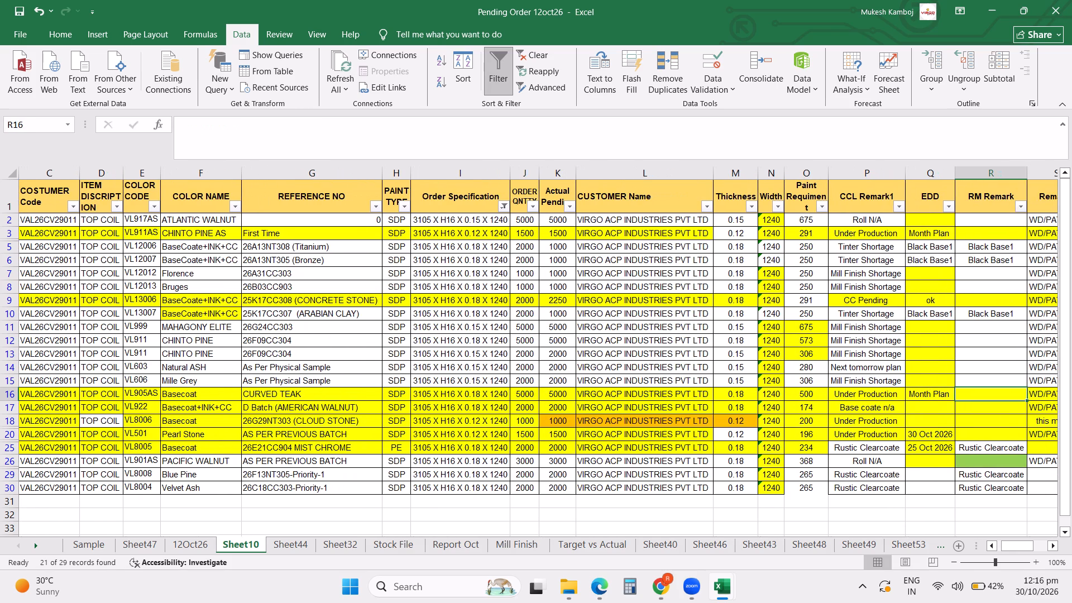
Recheck the Curved Teak order in row 16 back to its date, ending on the color name of the VL922 order in row 17.
key("Left")
key("Left")
key("Left")
key("Left")
key("Left")
key("Left")
key("Left")
key("Left")
key("Left")
key("Left")
key("Left")
key("Left")
key("Left")
key("Left")
key("Left")
key("Left")
key("Left")
key("Left")
key("Left")
key("Left")
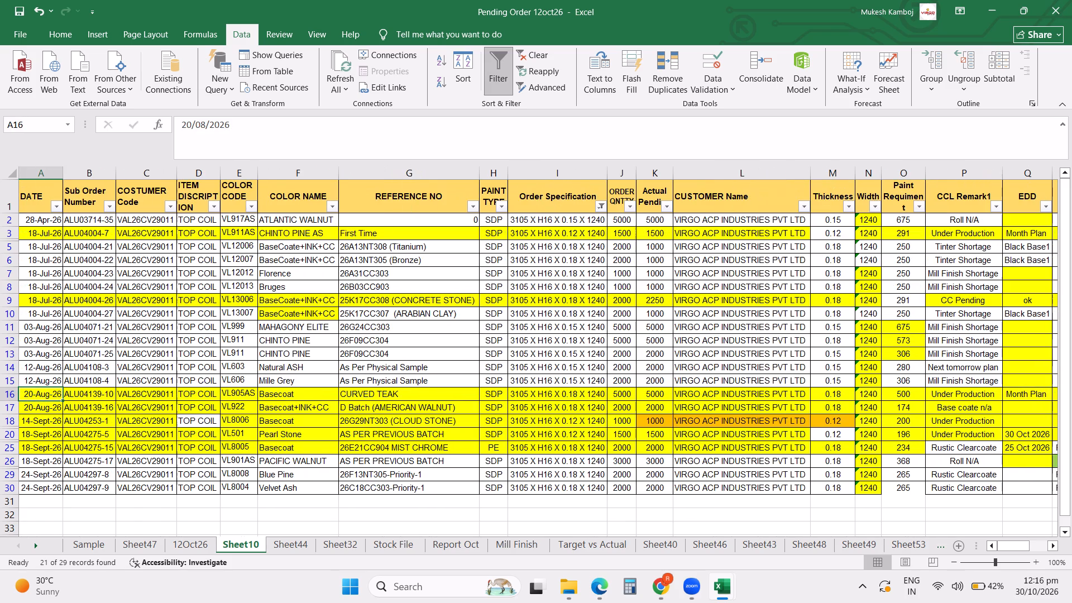
key("Right")
key("Right")
key("Right")
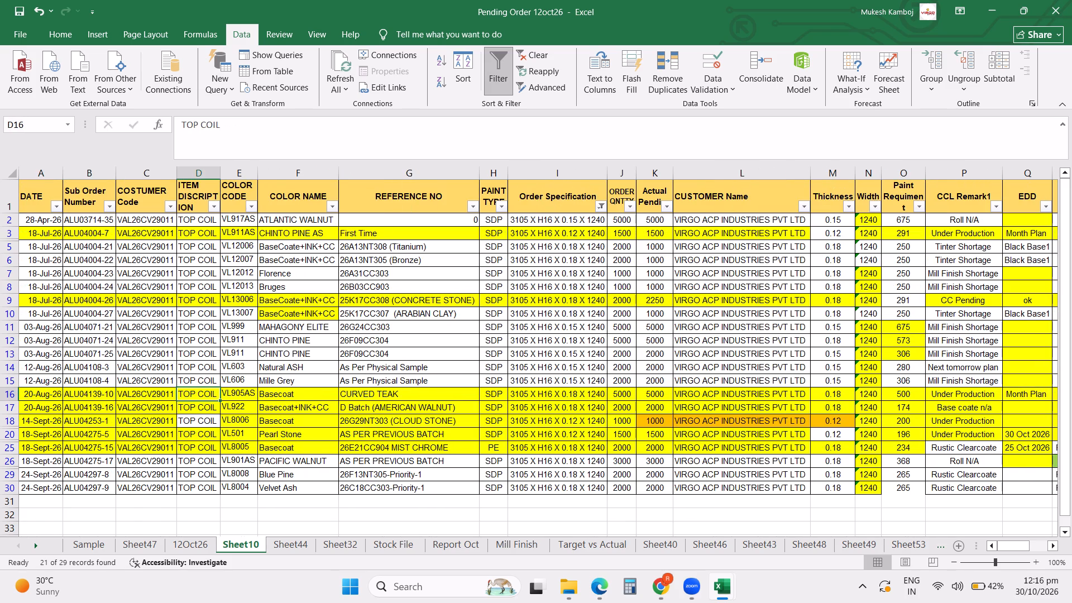
key("Right")
key("Right")
key("Down")
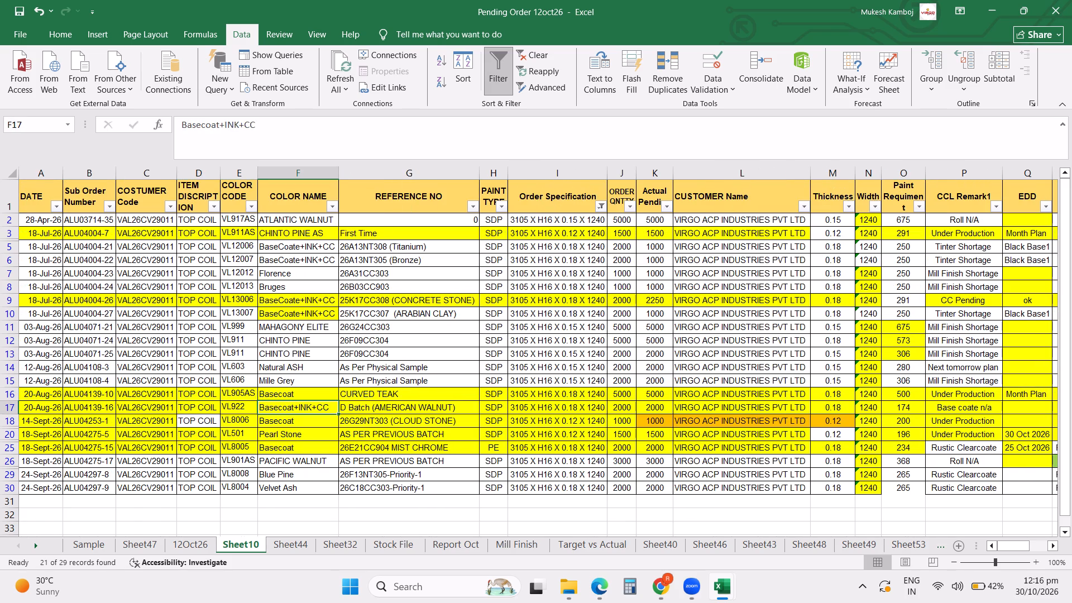
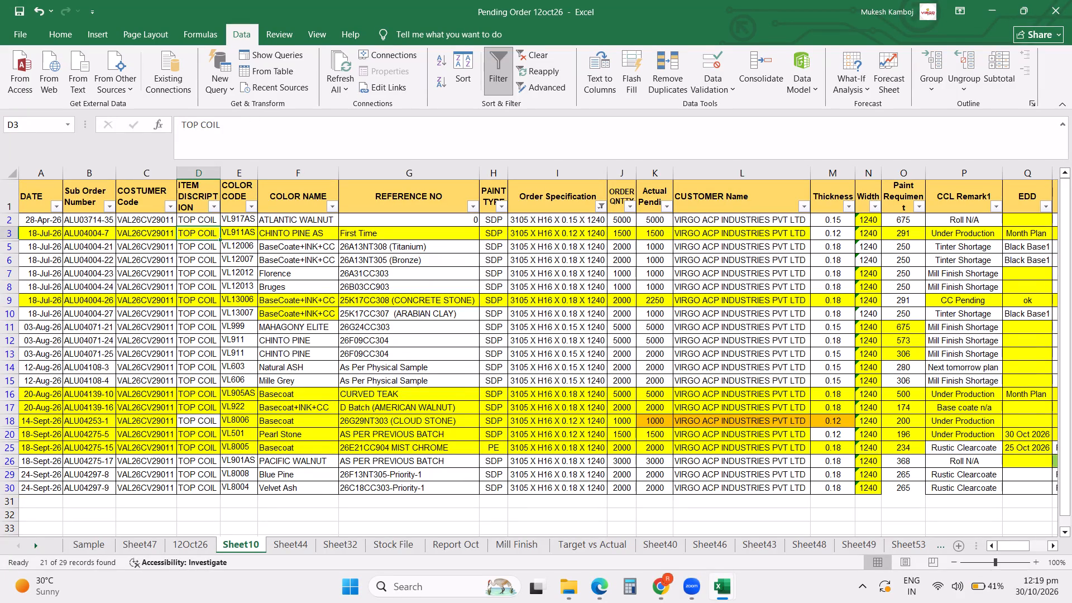
Examine the VL8006 color code in row 18, and the VL501 Pearl Stone order in row 20 from its color code to its order quantity.
left_click(240, 423)
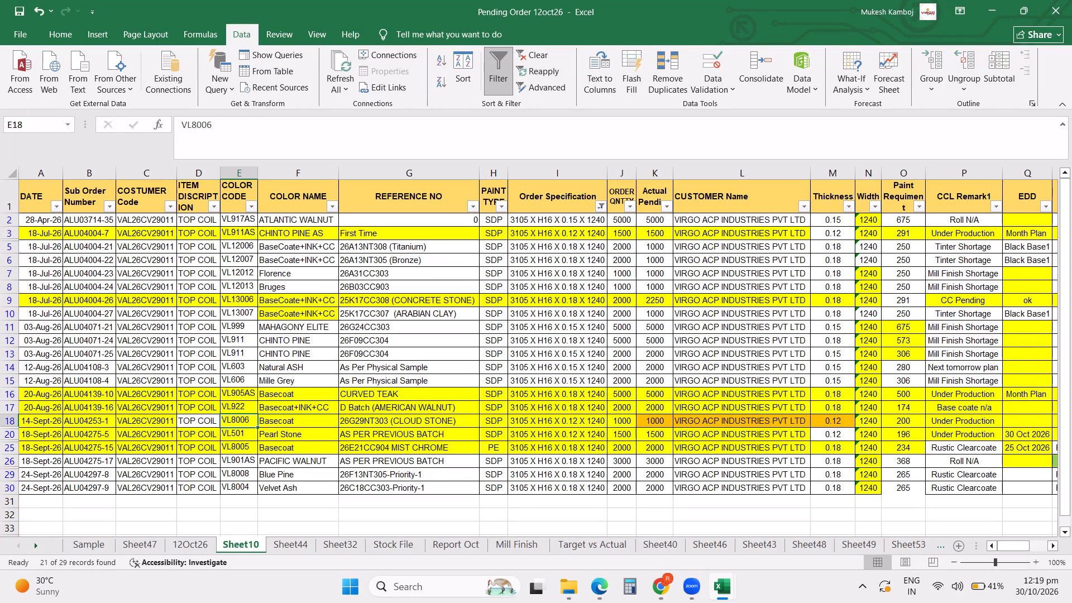
key("Down")
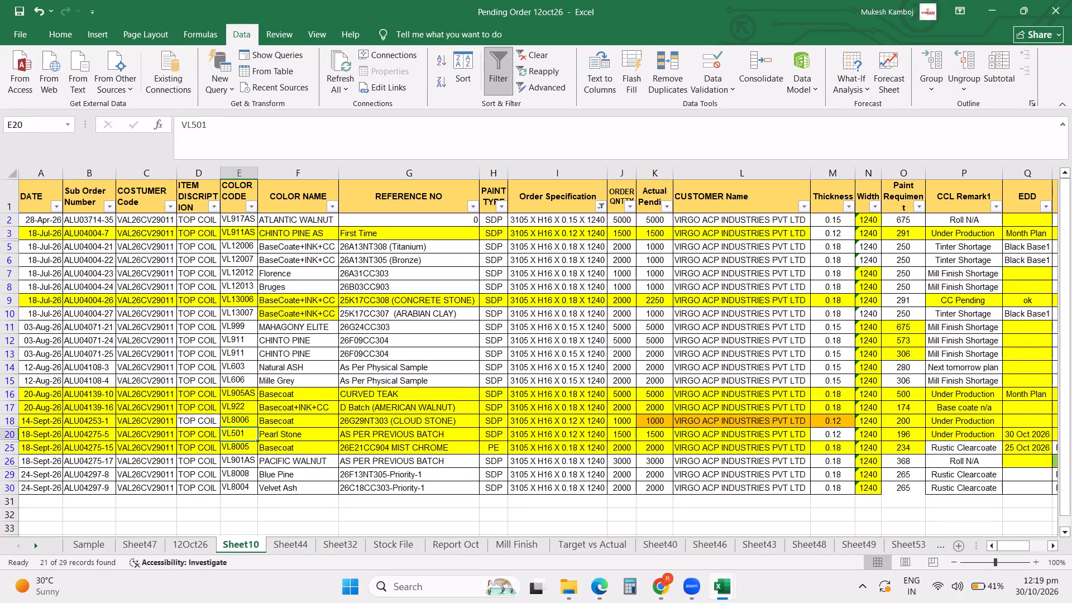
key("Right")
key("Right")
key("Right")
key("Right")
key("Right")
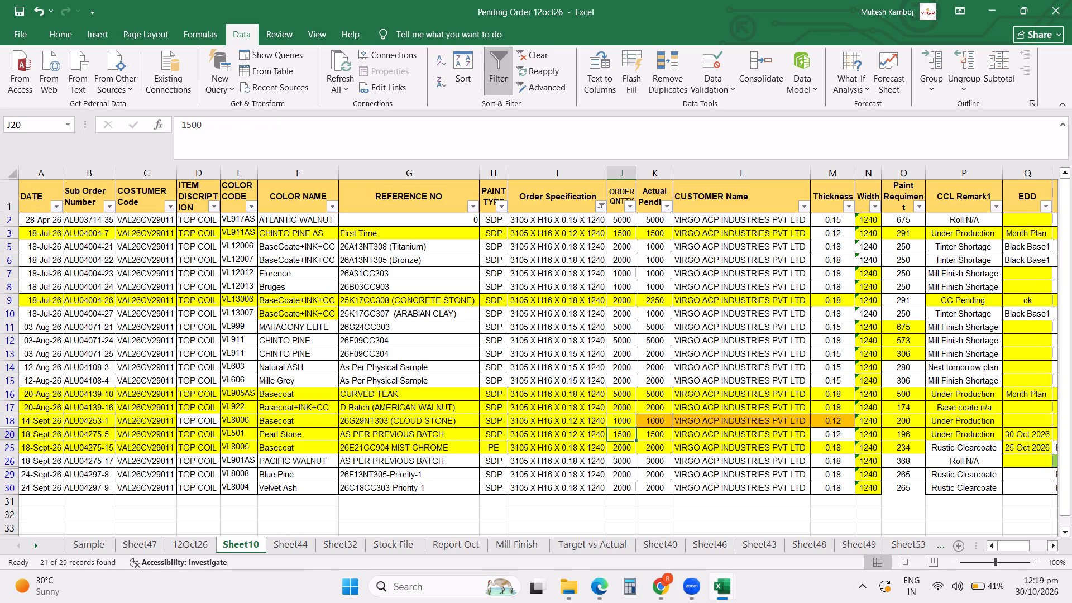
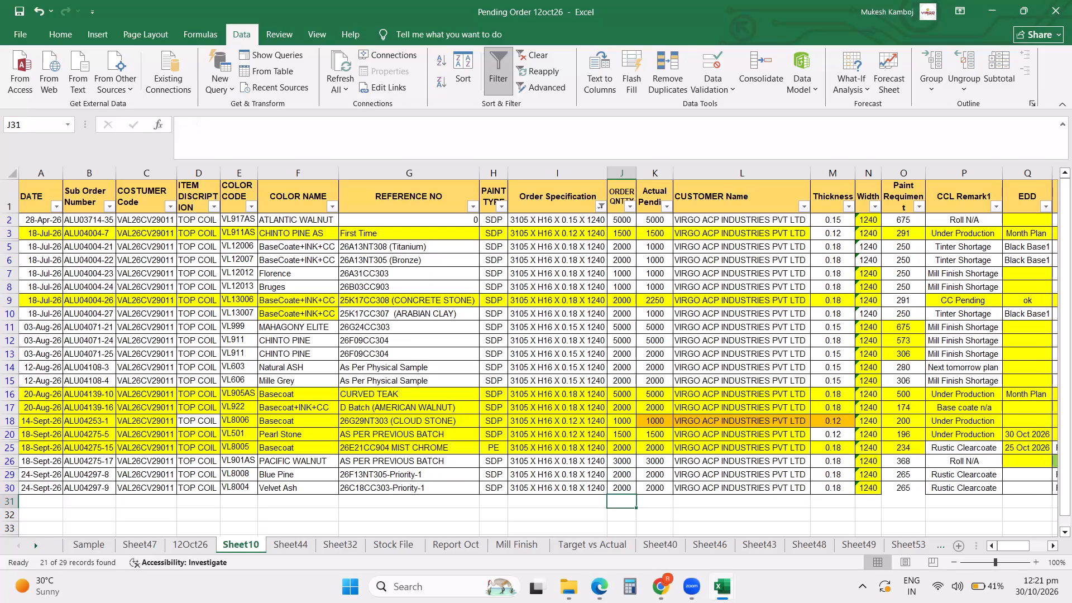
Examine the VL8008 Blue Pine order in row 29 from its order quantity back to its color code.
key("Up")
key("Up")
key("Up")
key("Down")
key("Left")
key("Left")
key("Left")
key("Left")
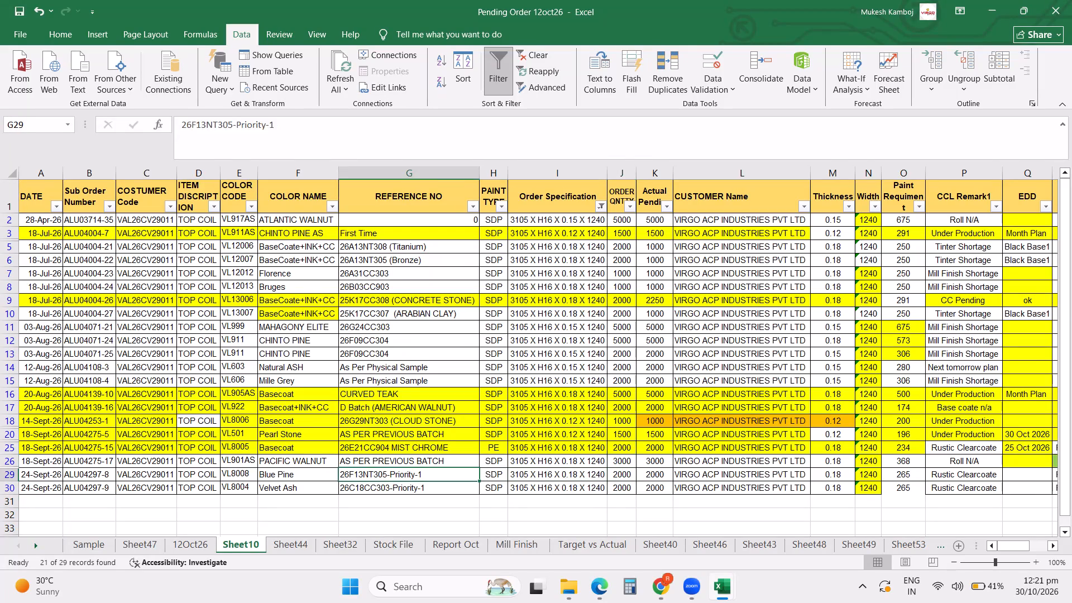
key("Left")
Review the color codes of the last pending orders, from VL501 in row 20 to VL8004 in row 30.
key("Up")
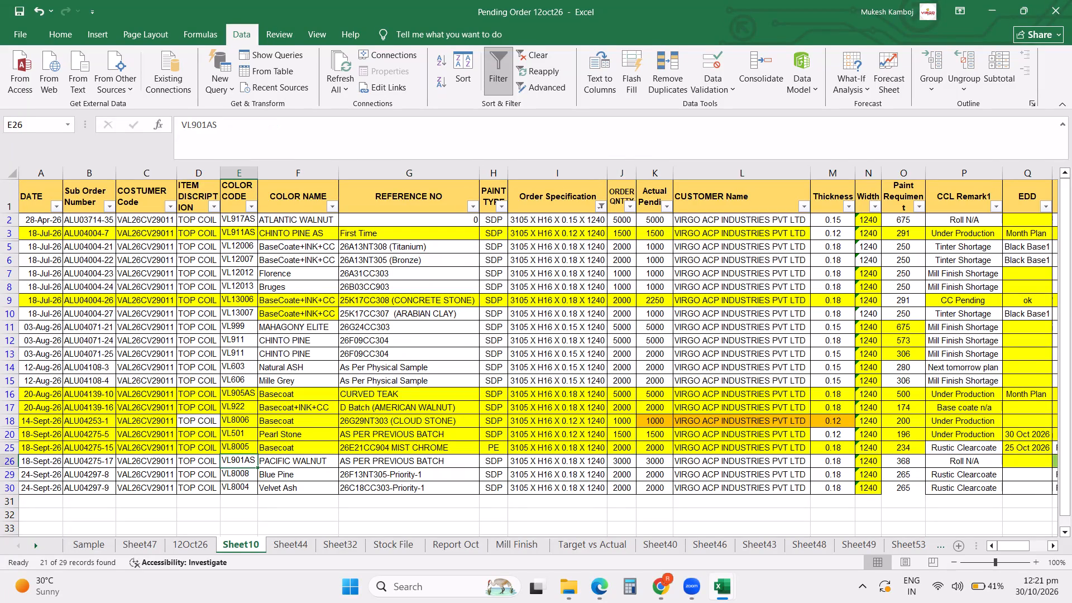
key("Down")
key("Up")
key("Up")
key("Down")
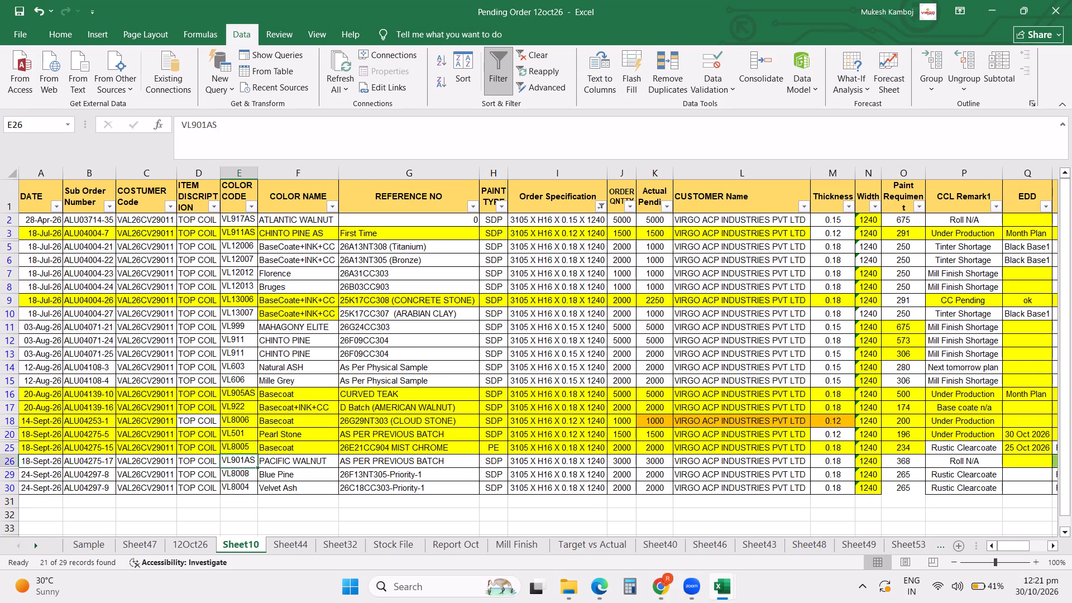
key("Up")
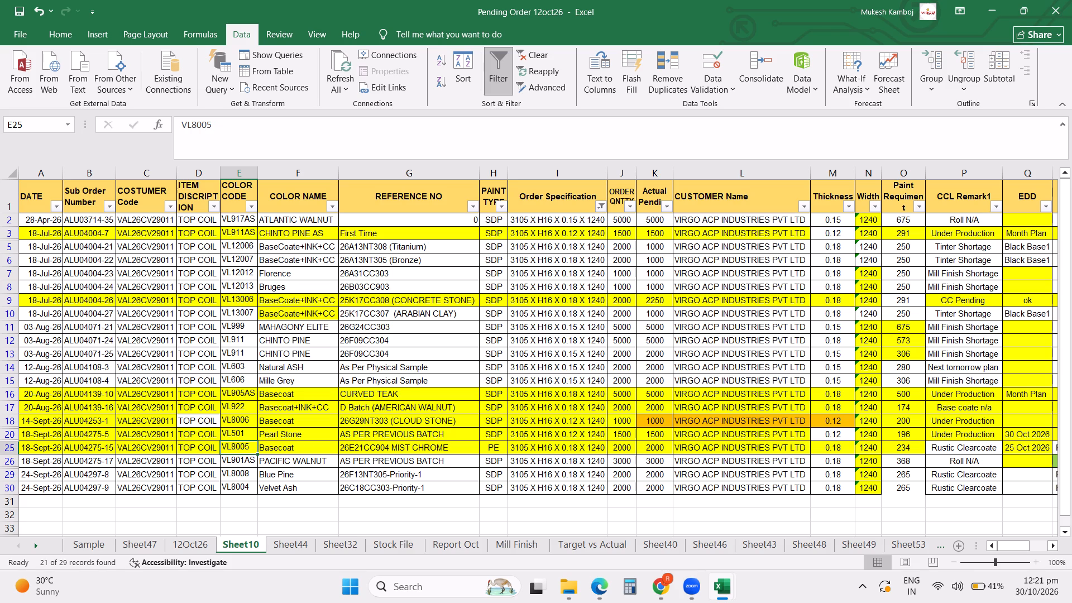
key("Up")
key("Down")
key("Down")
key("Down")
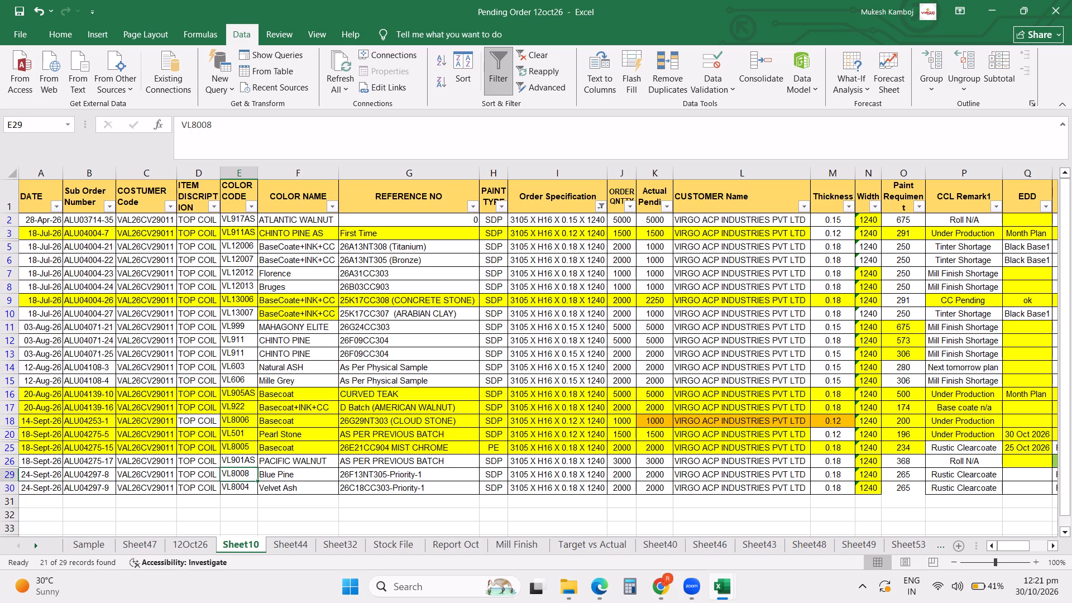
key("Down")
Return to the start of the color code column and examine the codes of the first orders in rows 2 and 3.
key("Up")
key("Up")
key("Up")
key("Up")
key("Up")
key("Up")
key("Up")
key("Up")
key("Up")
key("Up")
key("Up")
key("Up")
key("Up")
key("Up")
key("Up")
key("Up")
key("Up")
key("Up")
key("Up")
key("Up")
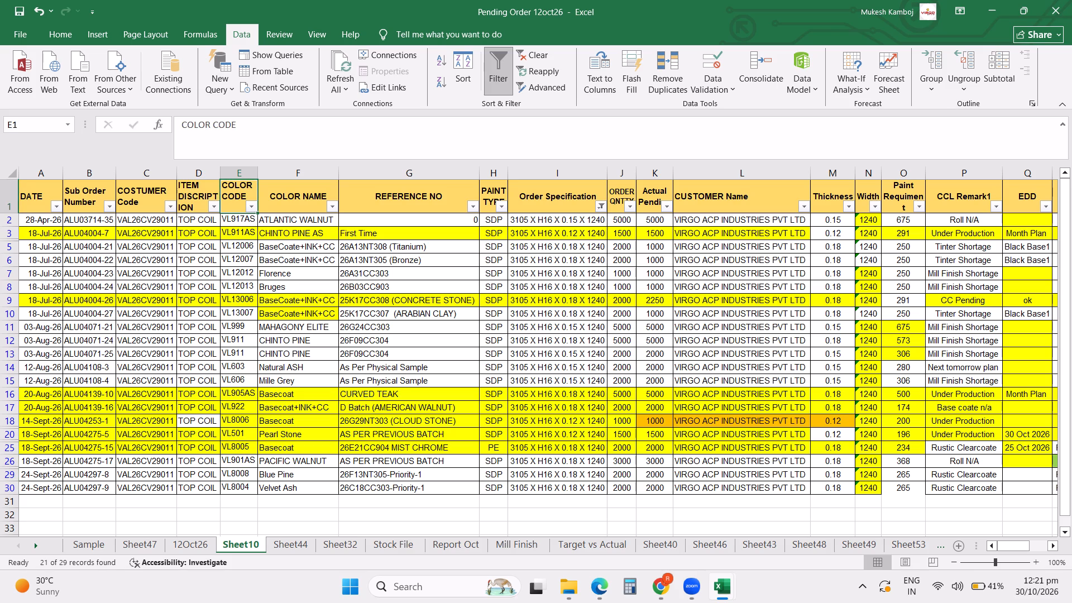
key("Down")
key("Down")
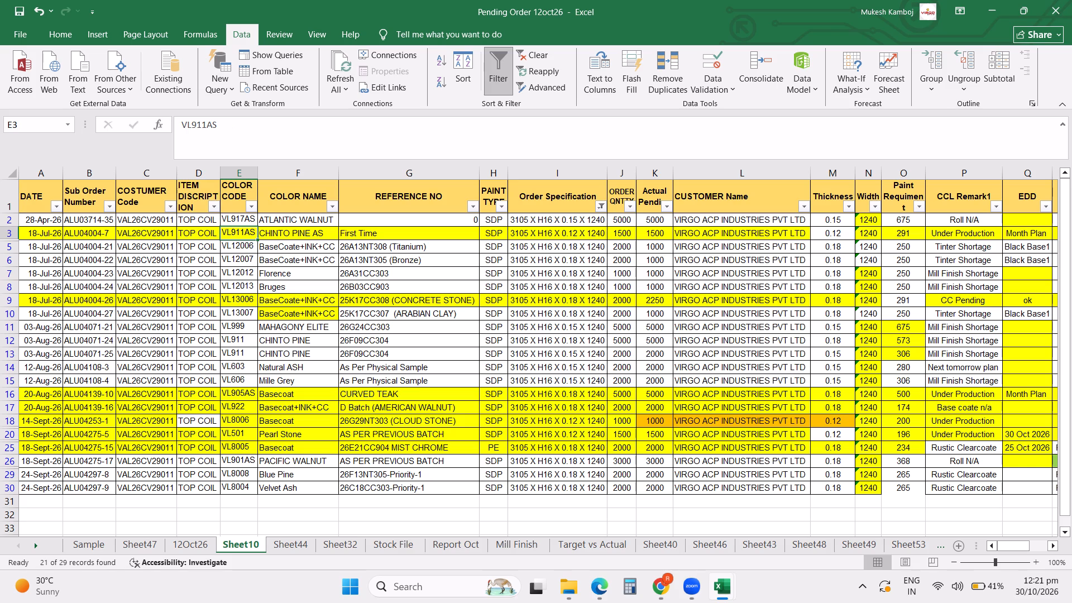
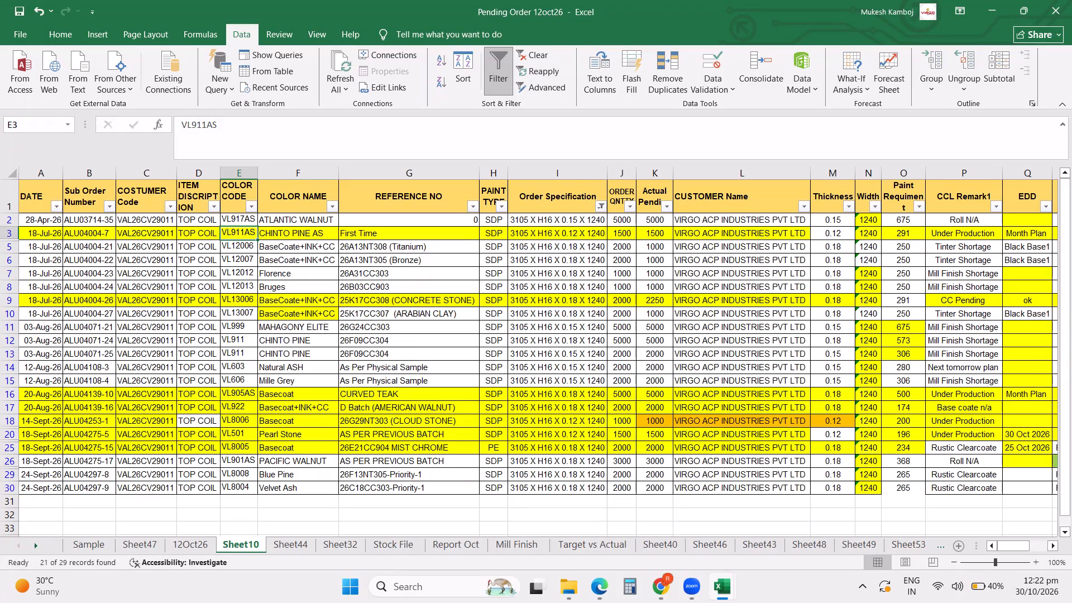
Include all order specifications again in the Sheet10 filter, from 0.08 to 0.18 thickness.
left_click(601, 206)
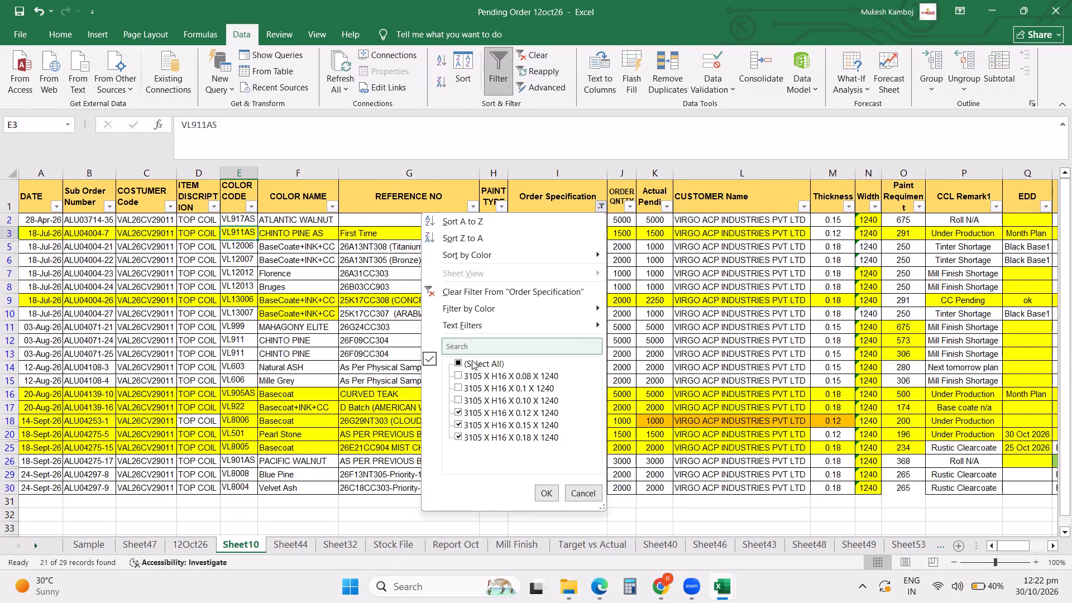
left_click(467, 365)
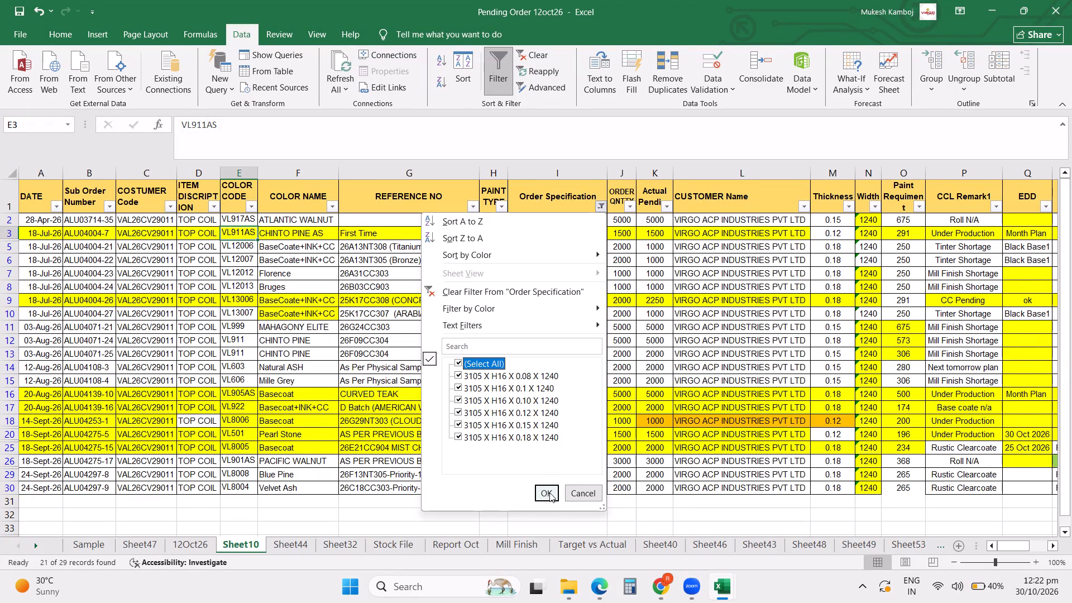
left_click(549, 491)
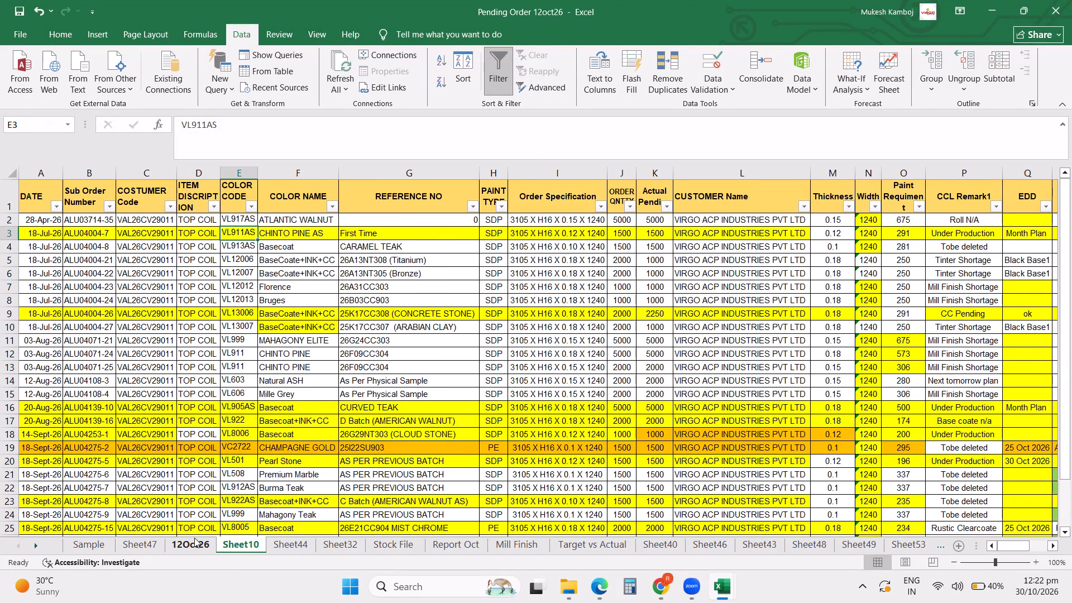
Switch to the 12Oct26 sheet and examine the VL901AS Pacific Walnut order in row 49 from its costumer code to the customer name.
left_click(194, 538)
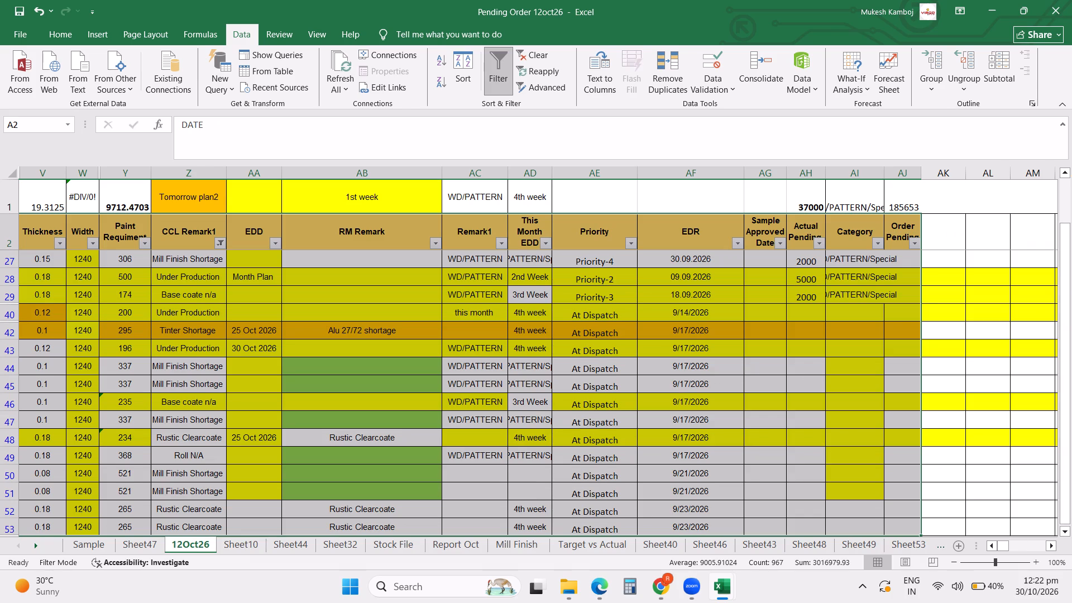
left_click(208, 454)
key("Left")
key("Left")
key("Left")
key("Left")
key("Left")
key("Left")
key("Left")
key("Left")
key("Left")
key("Left")
key("Left")
key("Left")
key("Left")
key("Left")
key("Left")
key("Left")
key("Left")
key("Left")
key("Left")
key("Left")
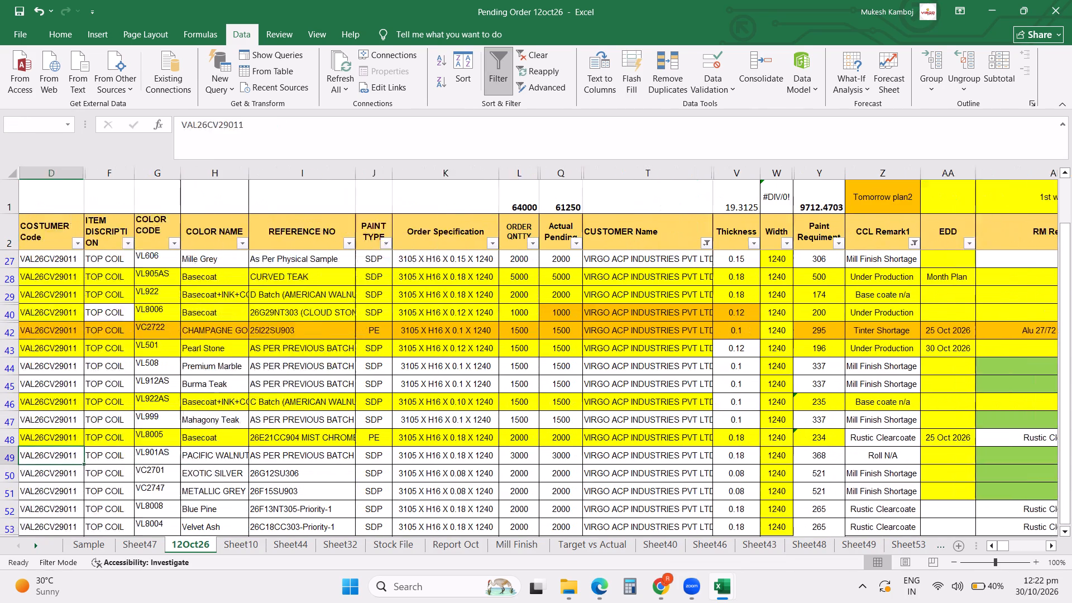
key("Right")
key("Right")
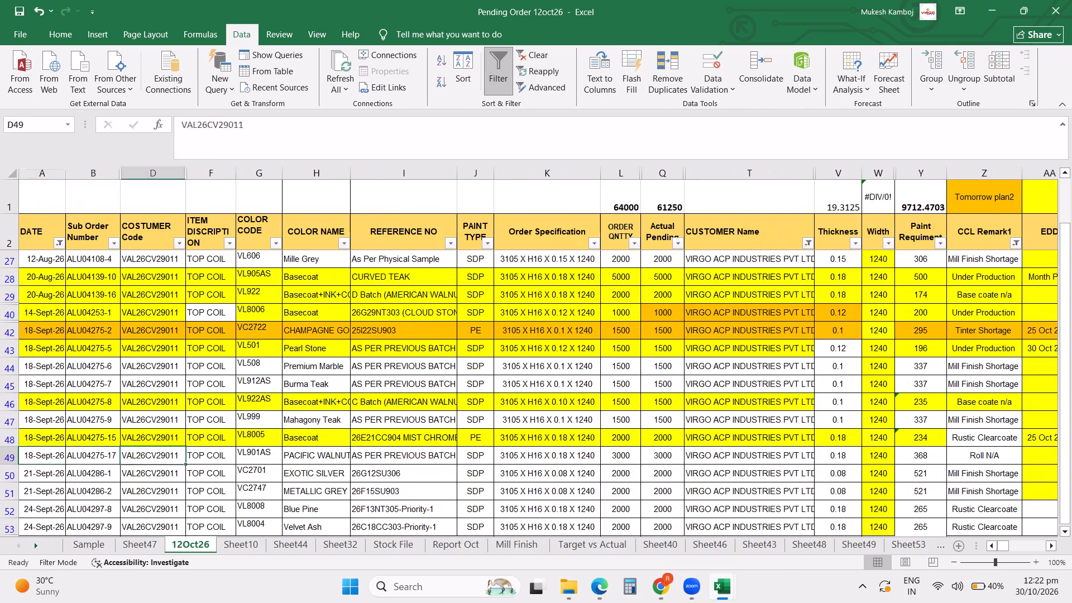
key("Right")
key("Right")
key("Right")
key("Right")
key("Right")
key("Right")
key("Right")
key("Right")
key("Right")
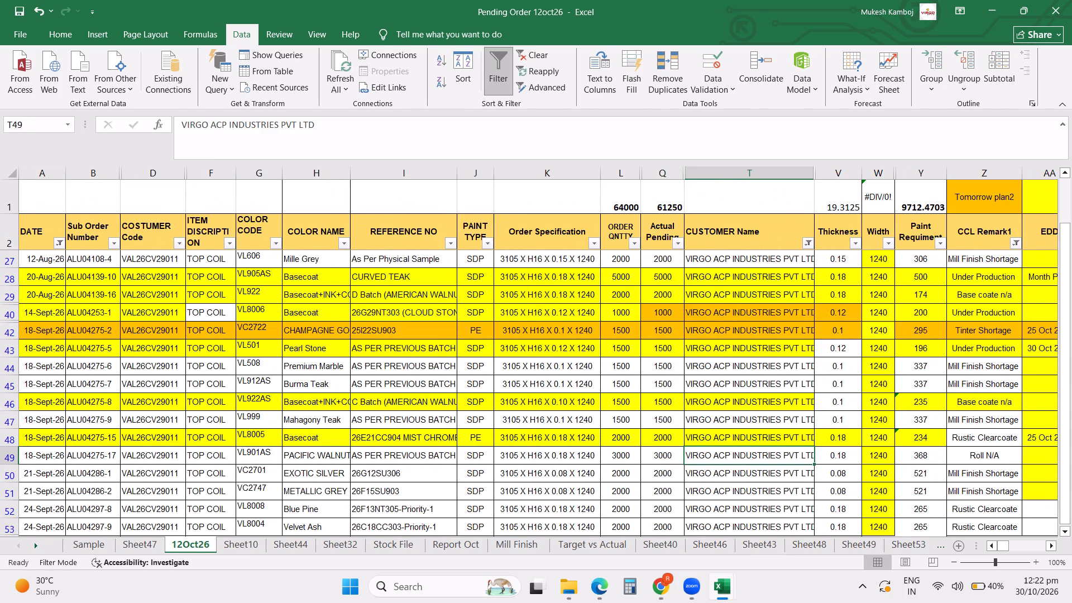
Review the customer names of the filtered orders down to the end of the list and back to row 3.
key("Down")
key("Down")
key("Down")
key("Down")
key("Down")
key("Down")
key("Down")
key("Down")
key("Down")
key("Down")
key("Down")
key("Down")
key("Down")
key("Down")
key("Down")
key("Down")
key("Down")
key("Down")
key("Down")
key("Down")
key("Up")
key("Up")
key("Up")
key("Up")
key("Up")
key("Up")
key("Up")
key("Up")
key("Up")
key("Up")
key("Up")
key("Up")
key("Up")
key("Up")
key("Up")
key("Up")
key("Up")
key("Up")
key("Up")
key("Up")
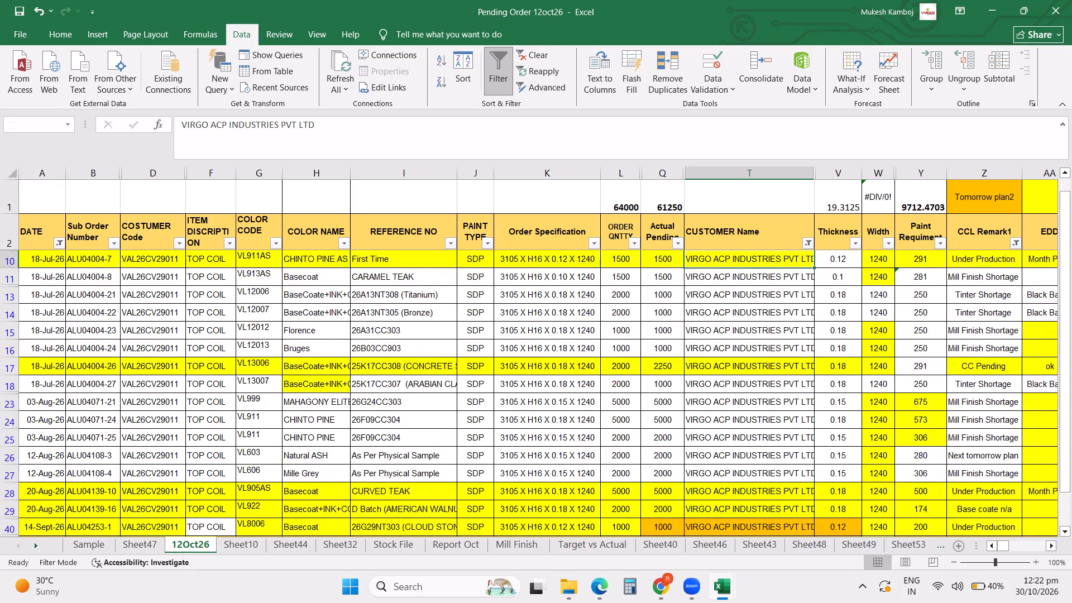
key("Down")
key("Down")
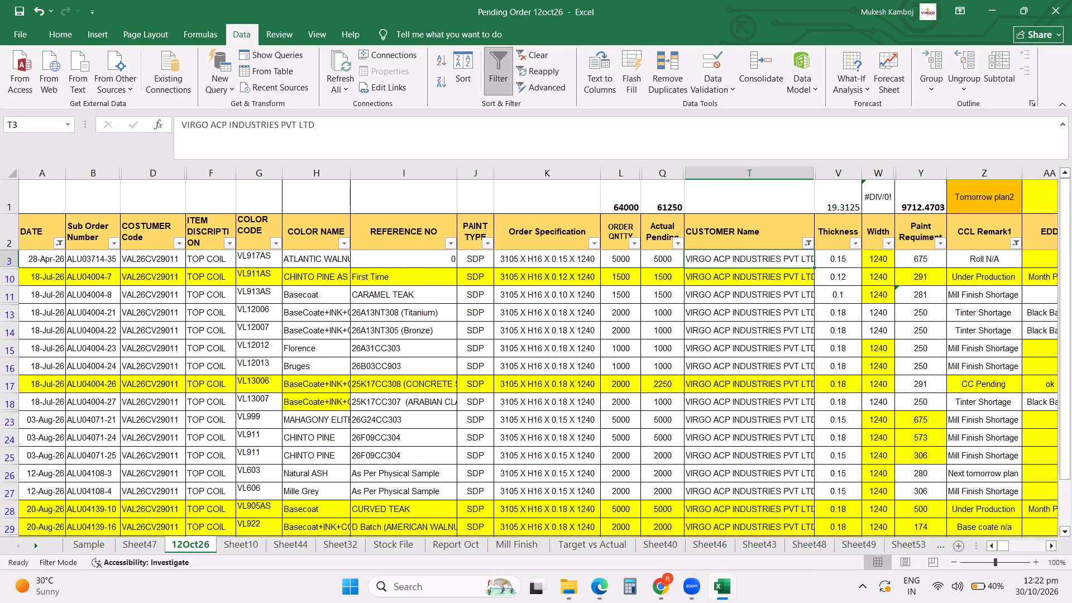
Review the order quantities of the filtered orders from row 3 to the end of the list.
key("Left")
key("Left")
key("Down")
key("Down")
key("Down")
key("Down")
key("Down")
key("Down")
key("Down")
key("Down")
key("Down")
key("Down")
key("Down")
key("Down")
key("Down")
key("Down")
key("Down")
key("Down")
key("Down")
key("Down")
key("Down")
key("Down")
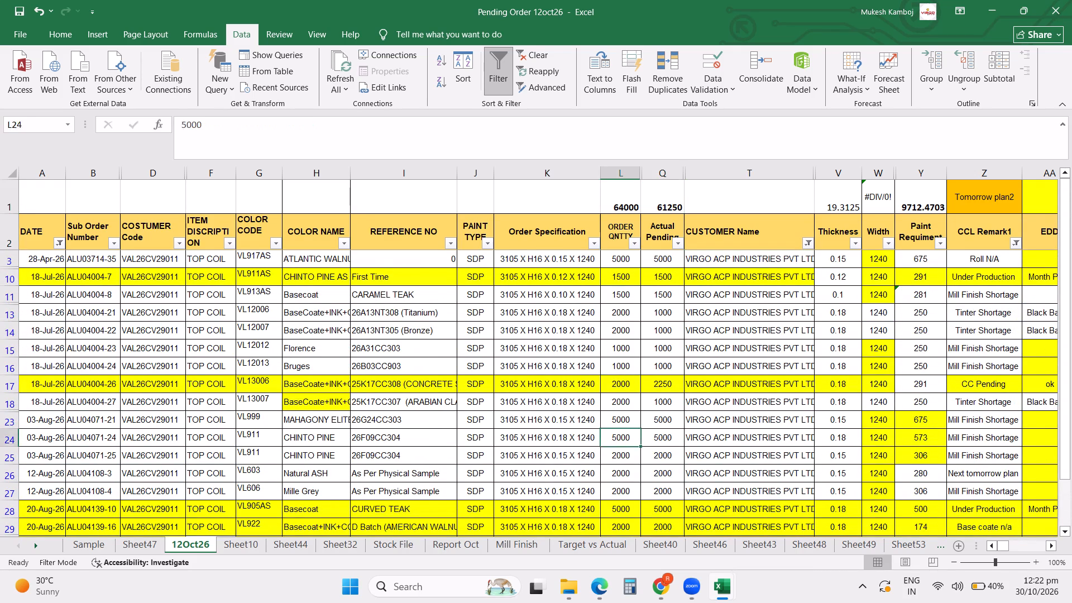
key("Down")
key("Down")
key("Down")
key("Down")
key("Down")
key("Down")
key("Down")
key("Down")
key("Down")
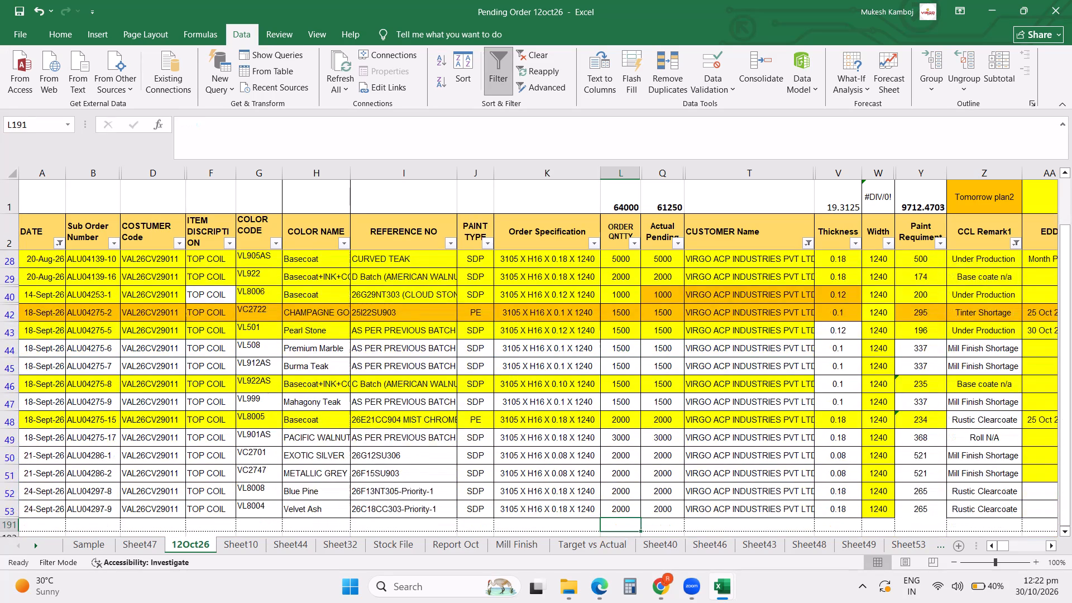
key("Down")
key("Down")
key("Up")
key("Up")
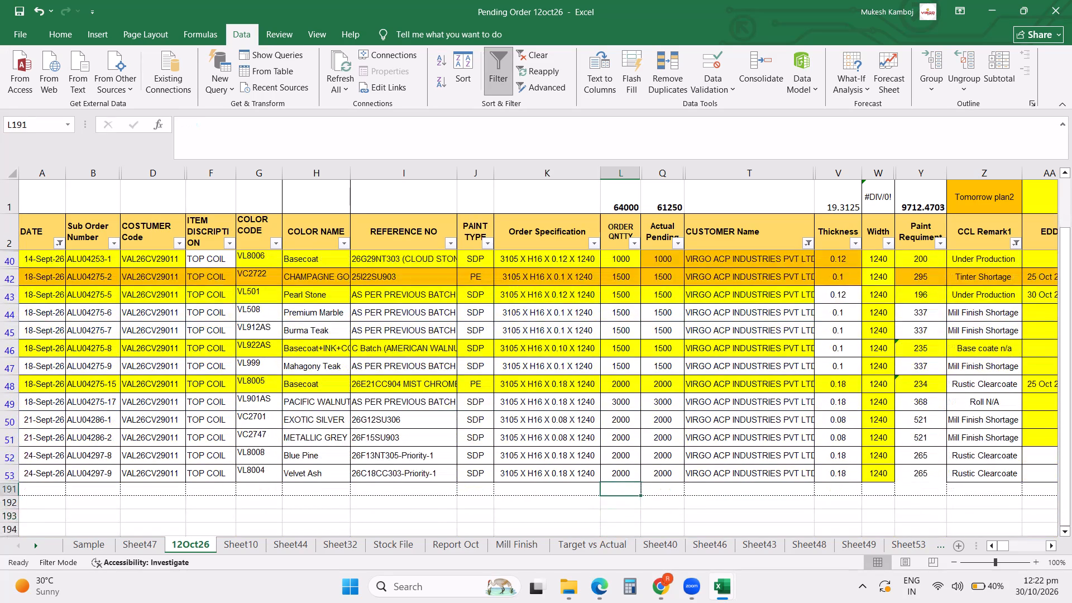
key("Up")
key("Up")
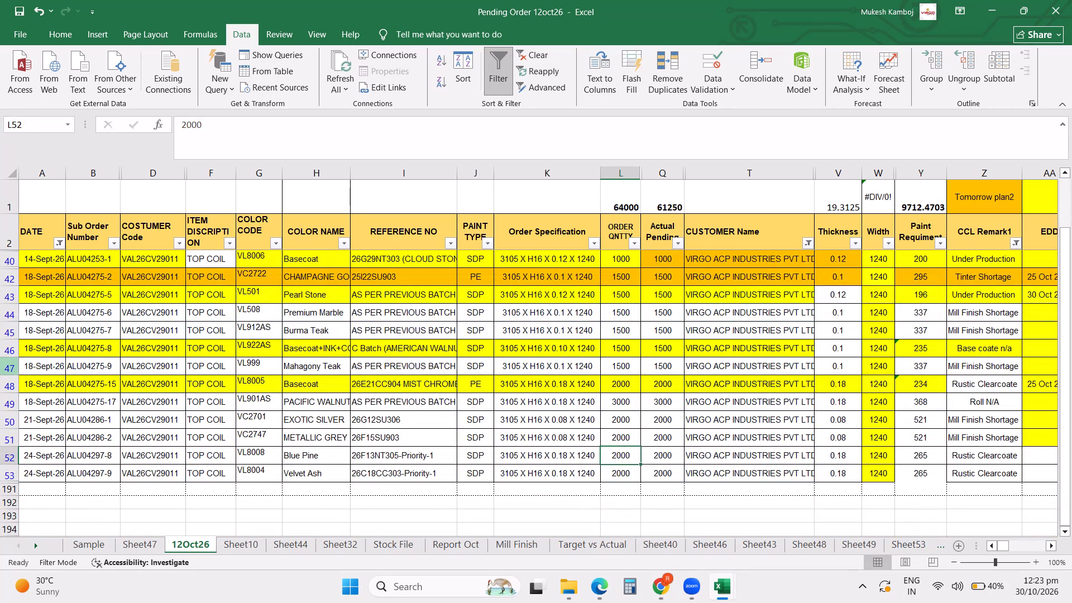
Include all months, October too, in the DATE filter of the 12Oct26 order list.
left_click(57, 242)
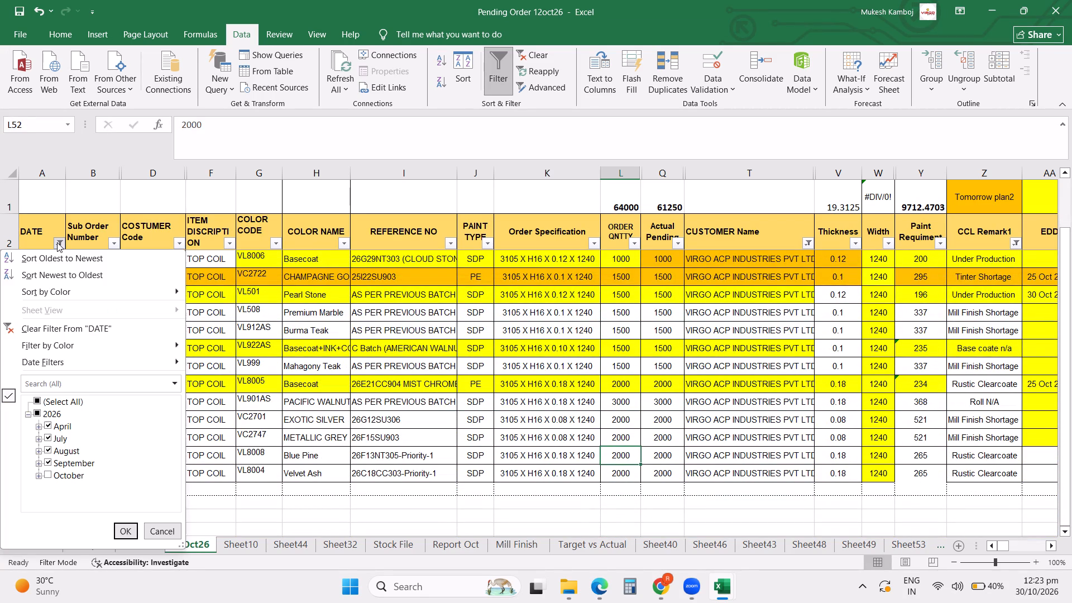
left_click(41, 404)
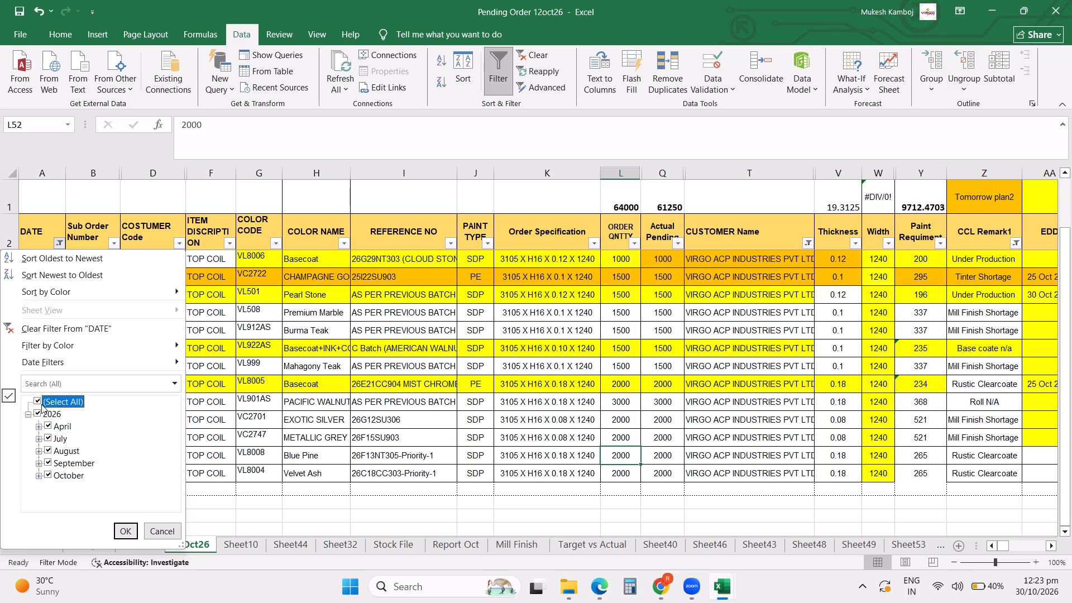
left_click(123, 529)
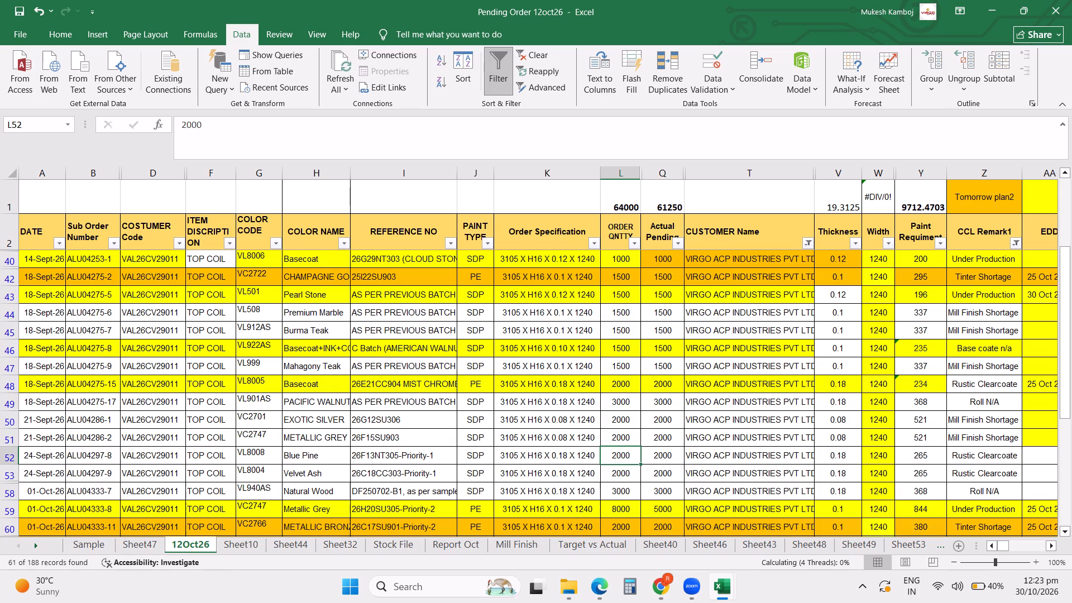
Review the order dates from the VL901AS order in row 49 back up to the start of the list.
left_click(179, 406)
key("Left")
key("Left")
key("Left")
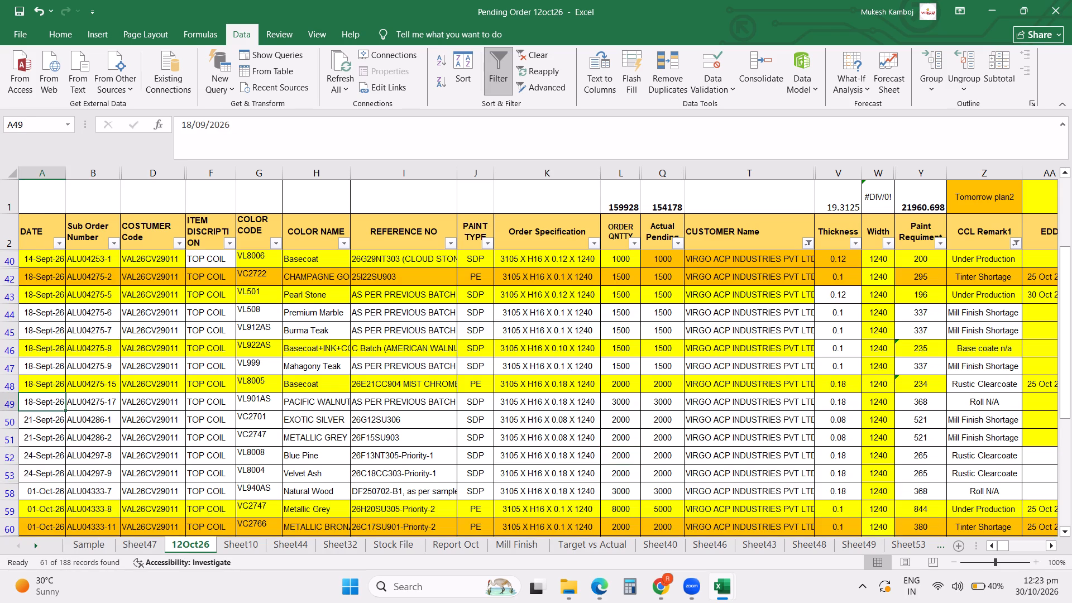
key("Up")
key("Up")
key("Up")
key("Up")
key("Up")
key("Up")
key("Up")
key("Up")
key("Up")
key("Up")
key("Up")
key("Up")
key("Up")
key("Up")
key("Up")
key("Up")
key("Up")
key("Up")
key("Up")
key("Up")
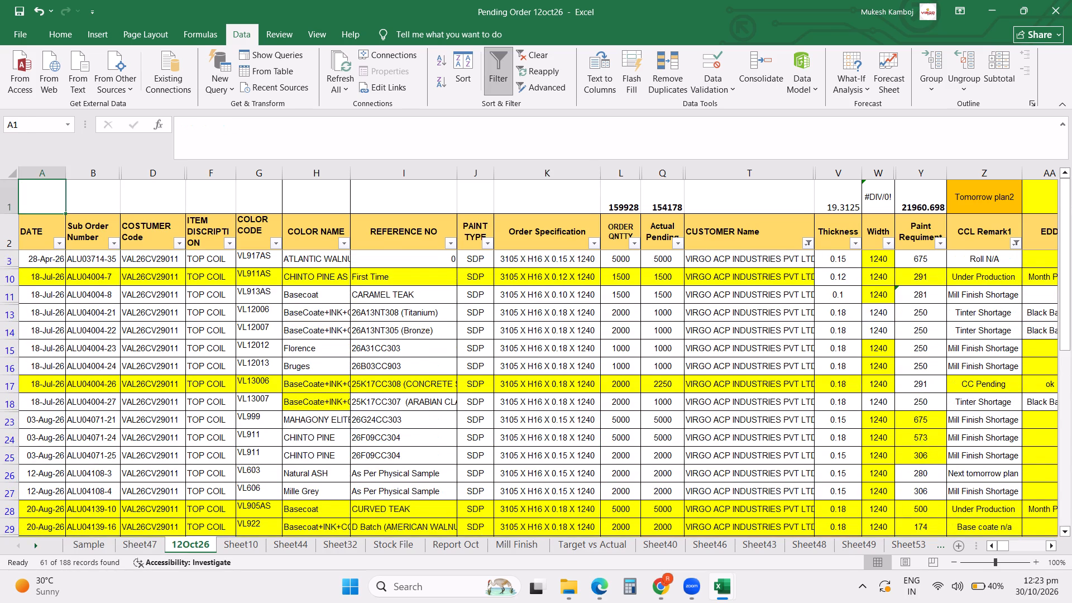
Review the order dates of the filtered orders from the start of the list down past the final row.
key("Down")
key("Down")
key("Down")
key("Down")
key("Down")
key("Down")
key("Down")
key("Down")
key("Down")
key("Down")
key("Down")
key("Down")
key("Down")
key("Down")
key("Down")
key("Down")
key("Down")
key("Down")
key("Down")
key("Down")
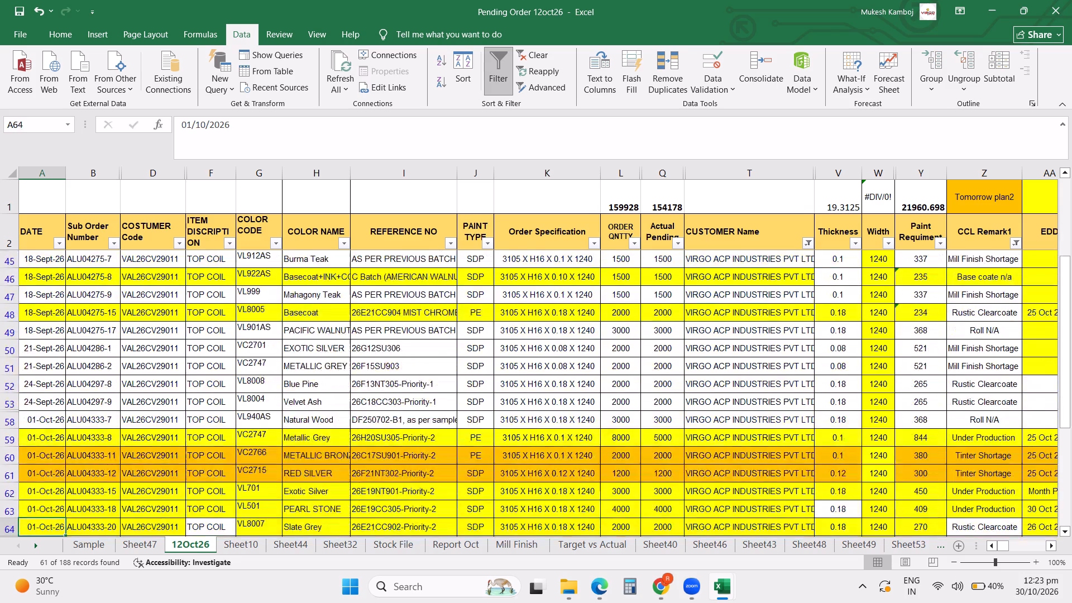
key("Down")
key("Down")
key("Down")
key("Down")
key("Down")
key("Down")
key("Down")
key("Down")
key("Down")
key("Down")
key("Down")
key("Down")
key("Down")
key("Down")
key("Down")
key("Down")
key("Down")
key("Down")
key("Down")
key("Down")
key("Down")
key("Down")
key("Down")
key("Down")
key("Down")
key("Down")
key("Down")
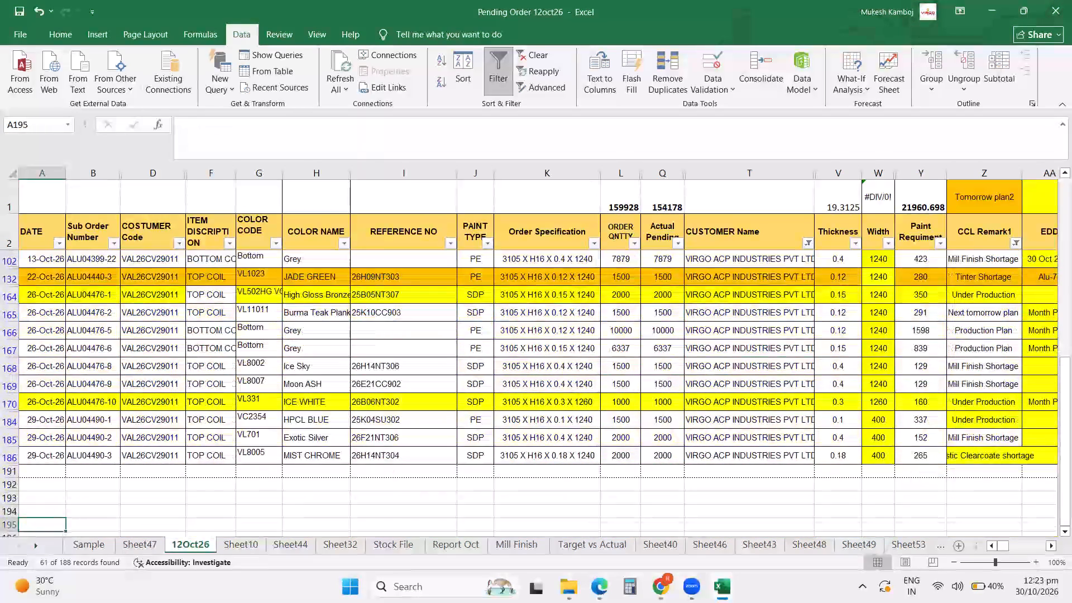
Examine the last order, in row 186, from its actual pending quantity back across to its color code.
key("Right")
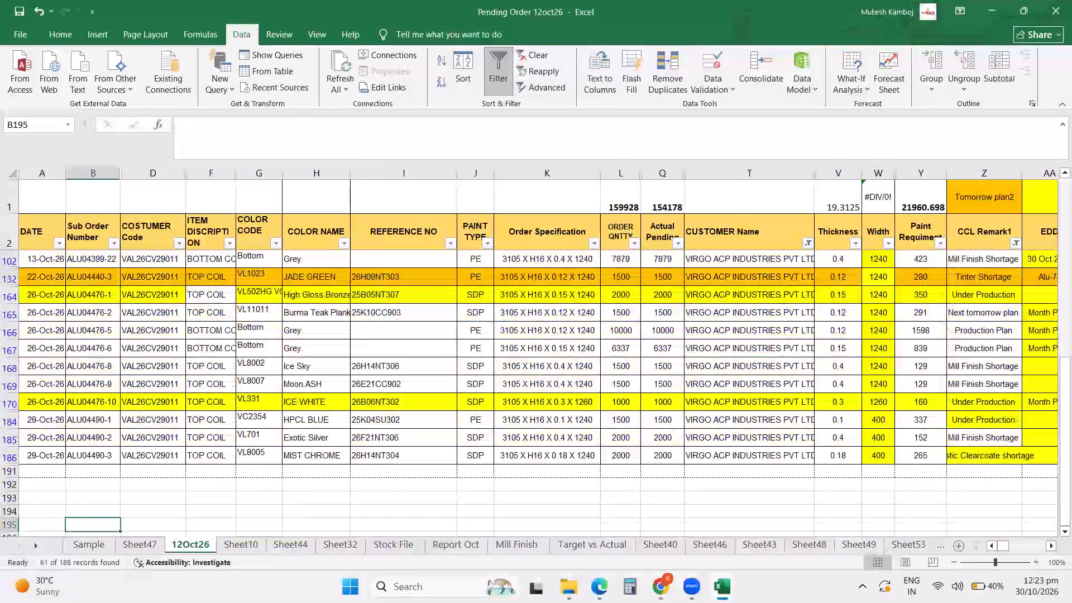
key("Right")
key("Right")
key("Right")
key("Right")
key("Right")
key("Right")
key("Right")
key("Right")
key("Right")
key("Up")
key("Up")
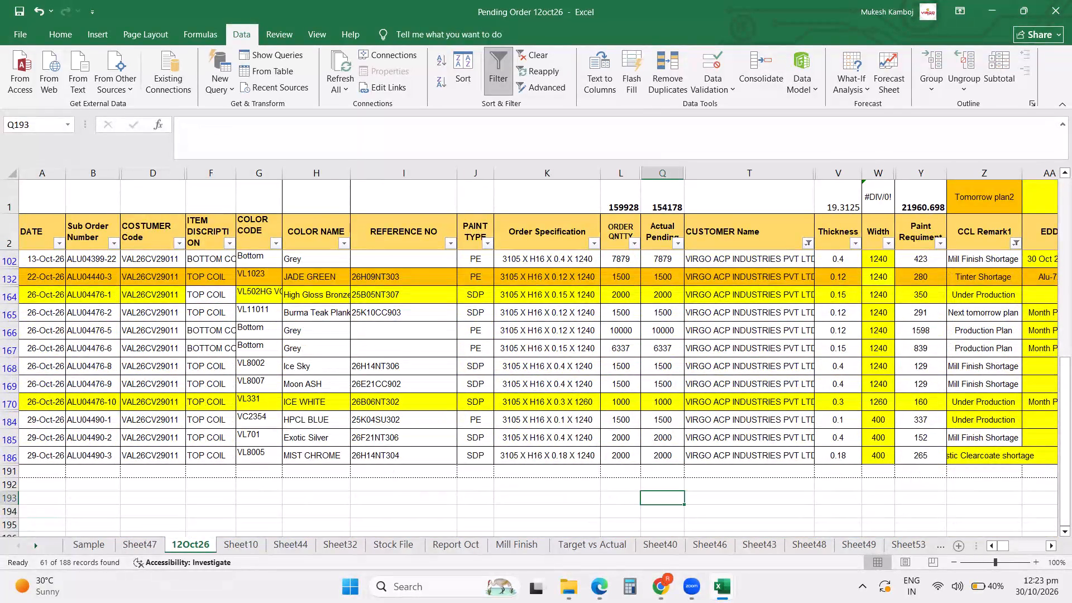
key("Up")
key("Up")
key("Up")
key("Left")
key("Left")
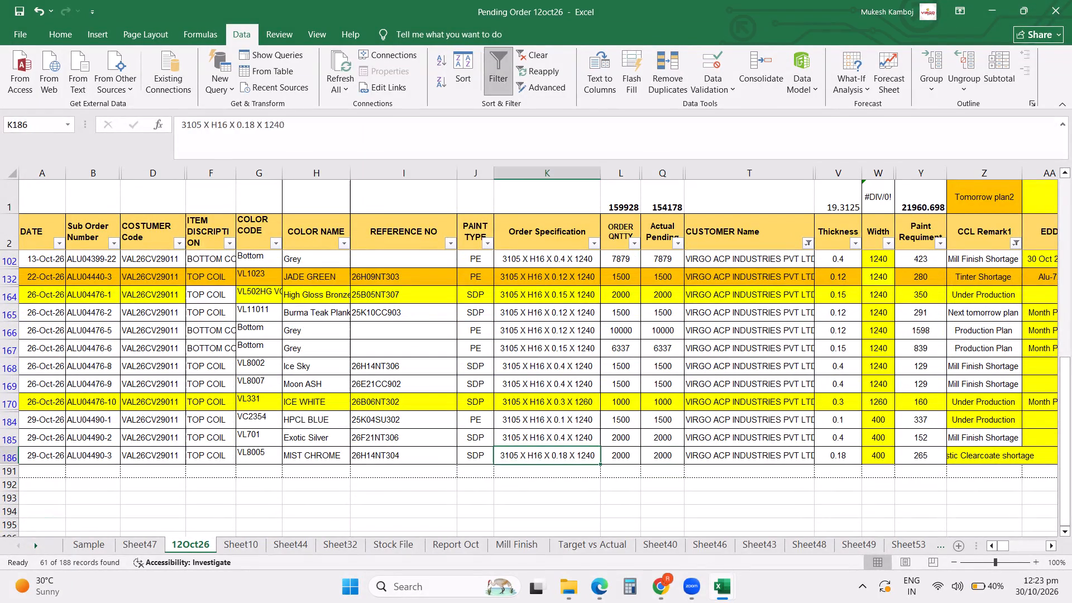
key("Left")
key("Left")
key("Left")
key("Left")
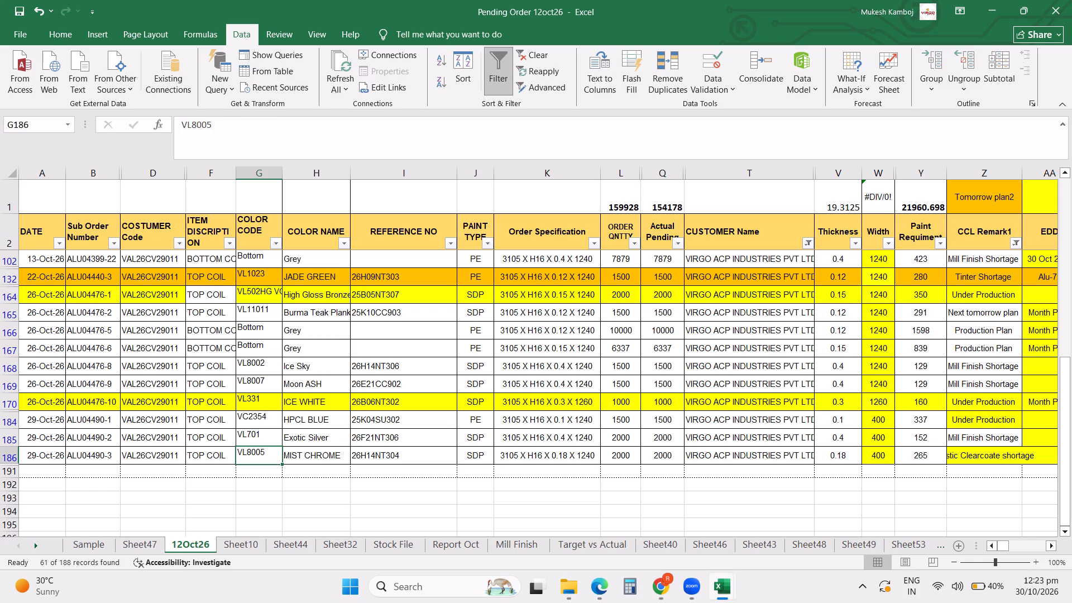
Review the color codes of the filtered orders from row 186 back up to the VL999 order in row 47.
key("Up")
key("Up")
key("Up")
key("Up")
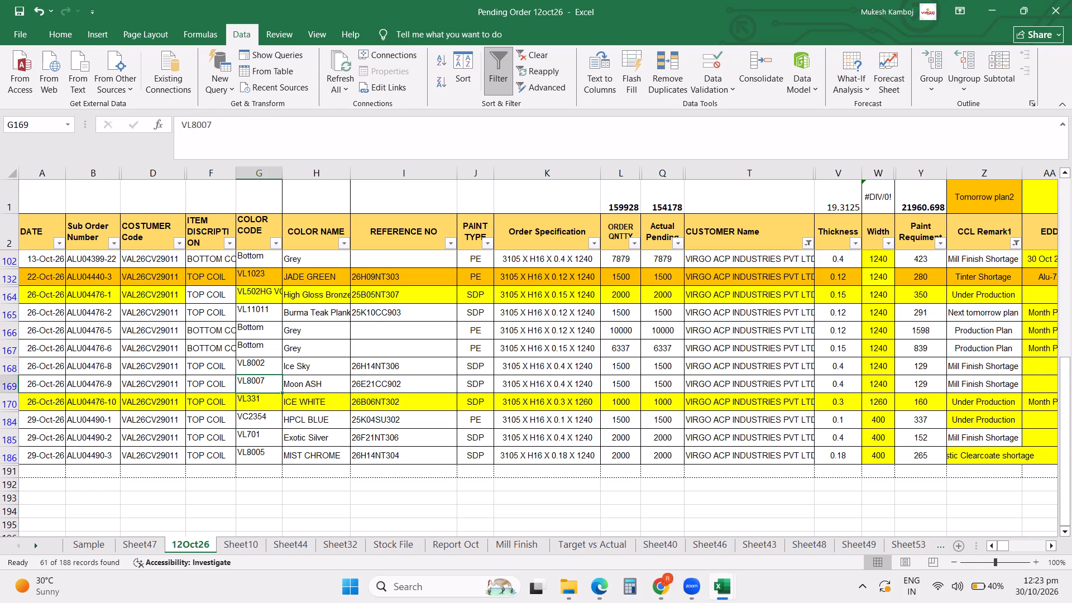
key("Up")
key("Up")
key("Up")
key("Up")
key("Up")
key("Up")
key("Up")
key("Up")
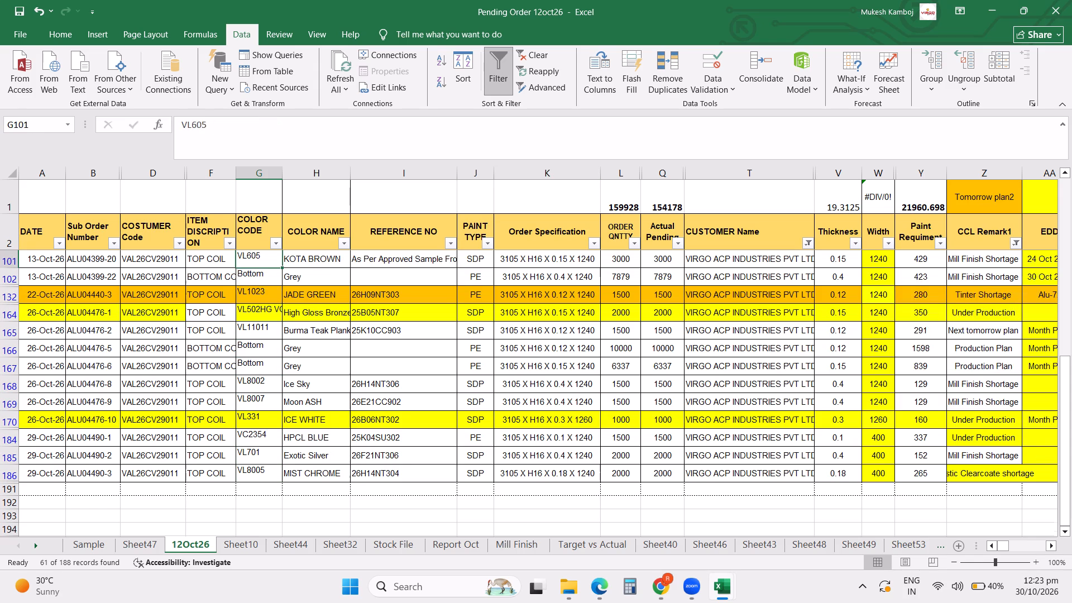
key("Up")
key("Up")
key("Up")
key("Up")
key("Up")
key("Up")
key("Up")
key("Up")
key("Up")
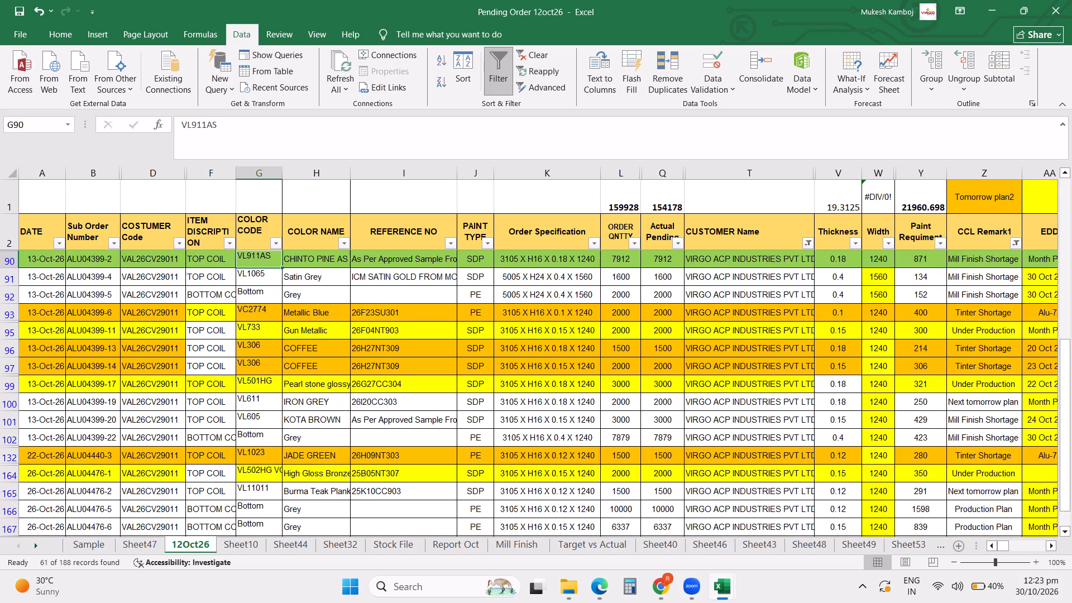
key("Up")
key("Up")
key("Up")
key("Up")
key("Up")
key("Up")
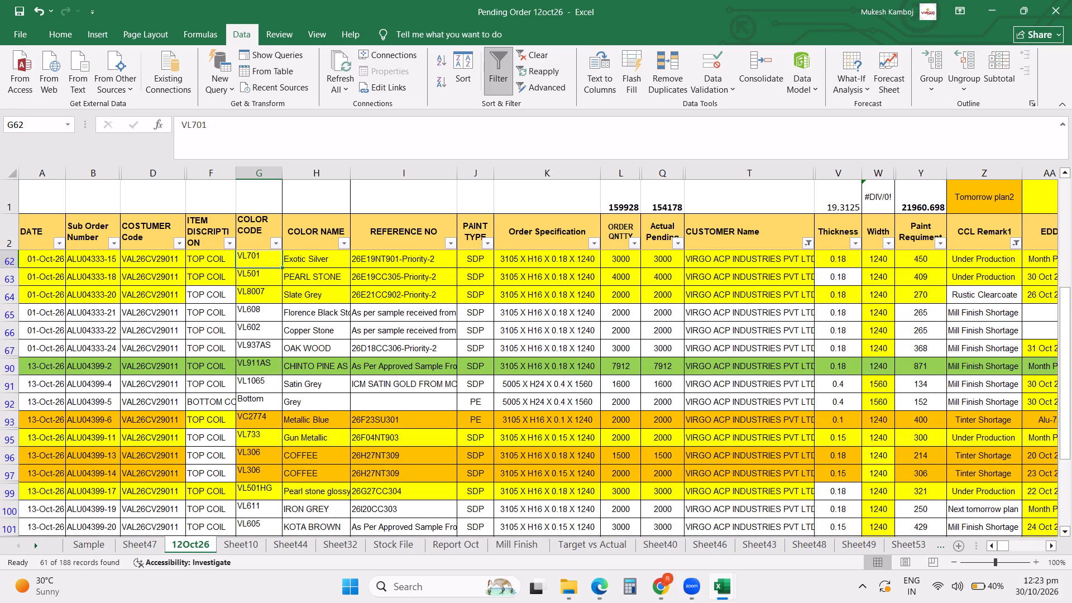
key("Up")
key("Up")
key("Up")
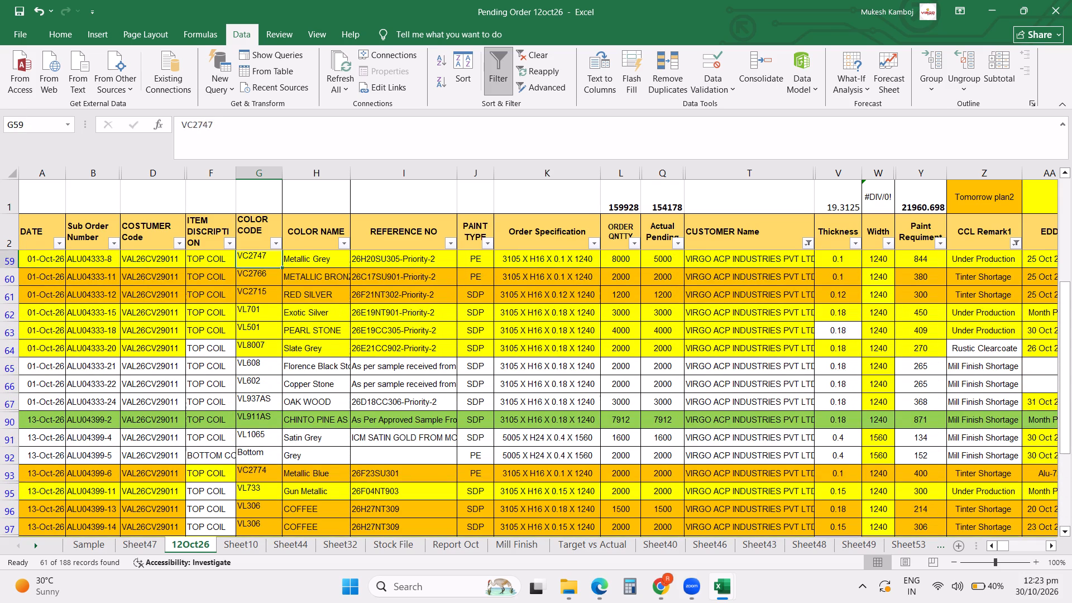
key("Up")
key("Up")
key("Up")
key("Up")
key("Up")
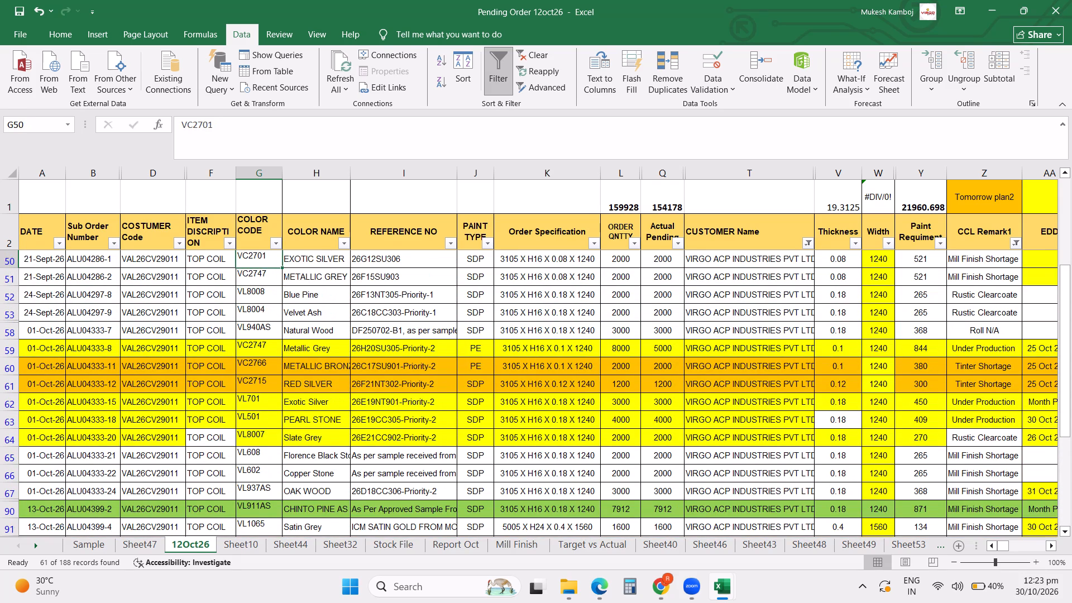
key("Up")
key("Up")
key("Up")
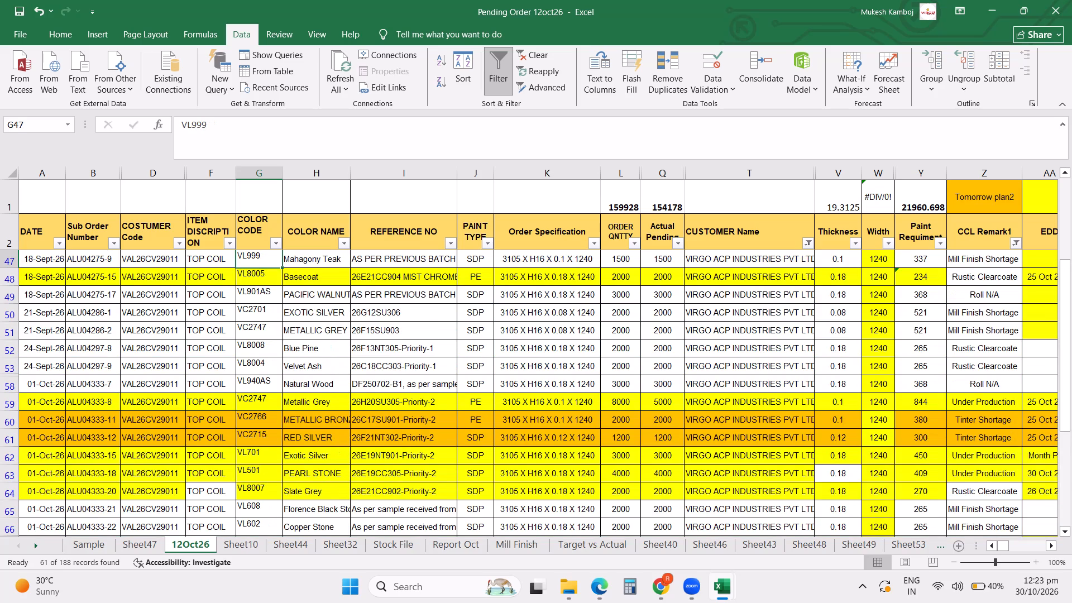
Review the color codes of the filtered orders from row 48 down to the end of the list.
key("Down")
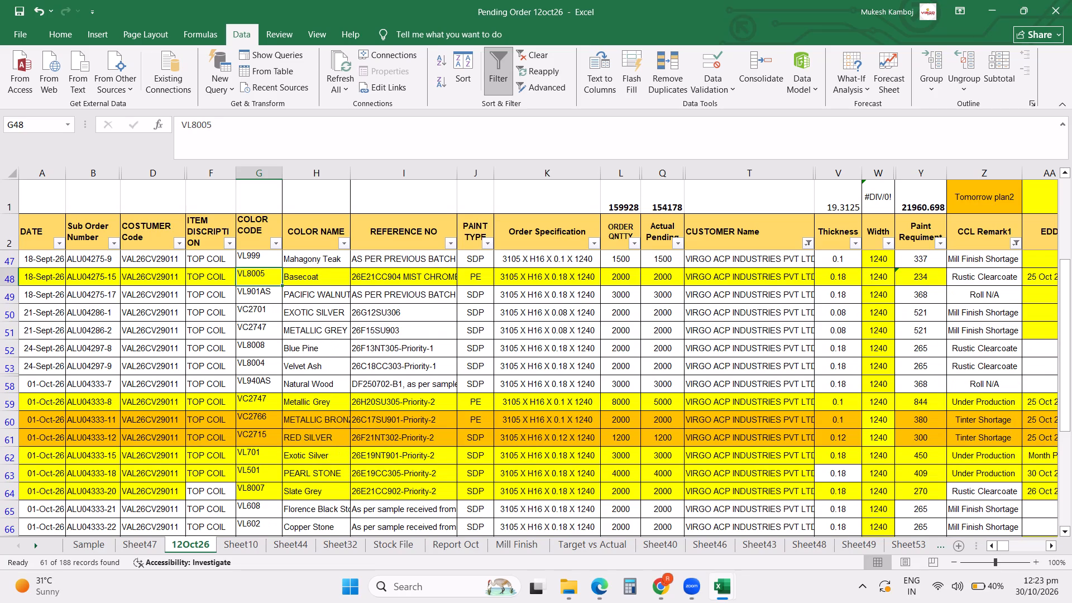
key("Down")
key("Down")
key("Down")
key("Down")
key("Down")
key("Down")
key("Down")
key("Down")
key("Down")
key("Down")
key("Down")
key("Down")
key("Down")
key("Down")
key("Down")
key("Down")
key("Down")
key("Down")
key("Down")
key("Down")
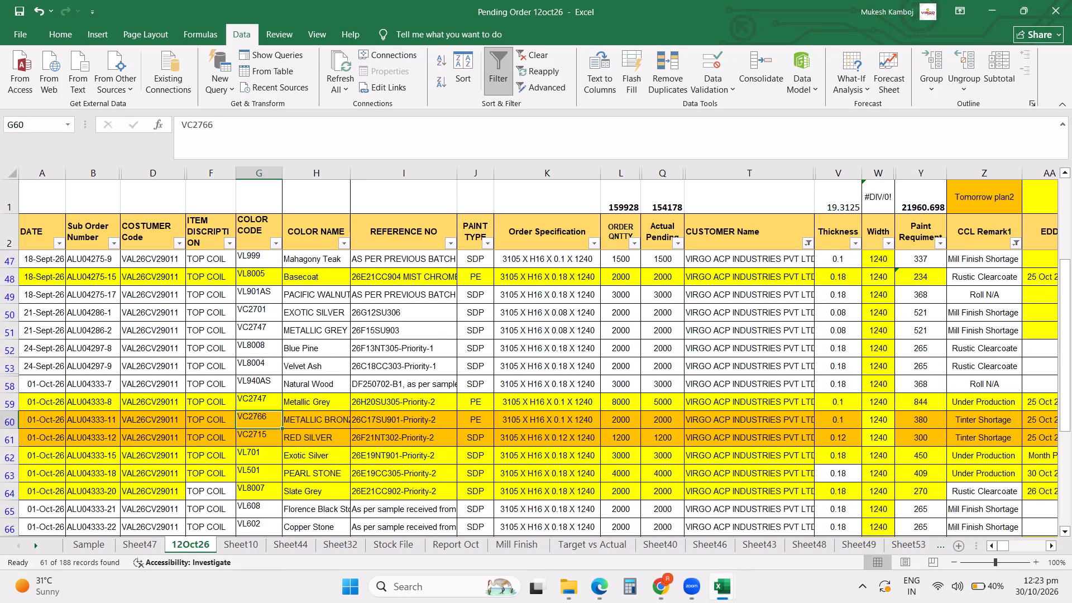
key("Down")
key("Down")
key("Down")
key("Down")
key("Down")
key("Down")
key("Down")
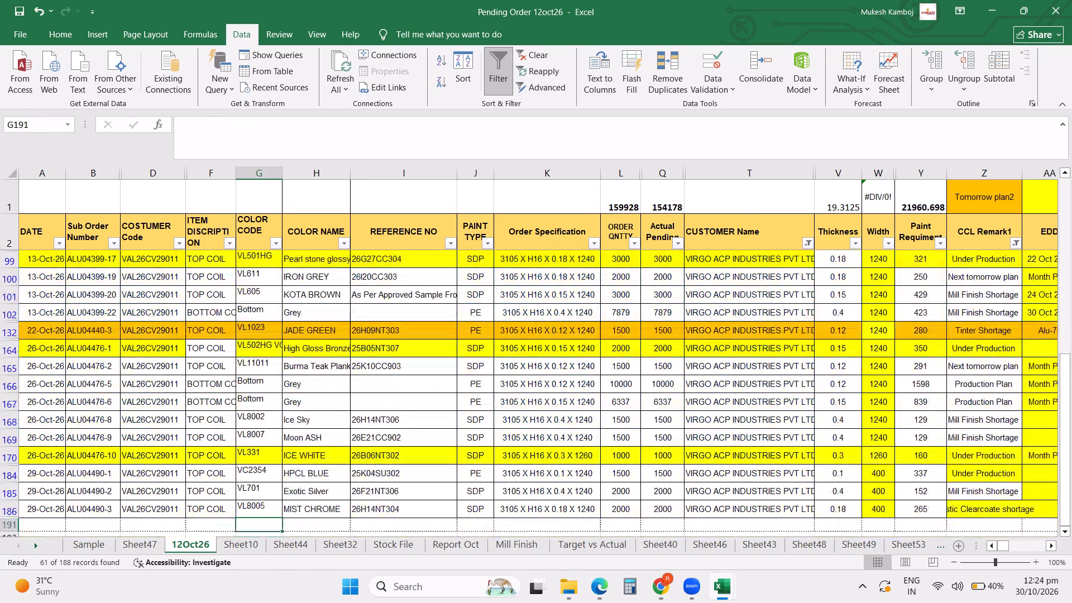
key("Down")
key("Down")
key("Down")
key("Down")
Review the color codes of the filtered orders from the end of the list back up to the column header.
key("Up")
key("Up")
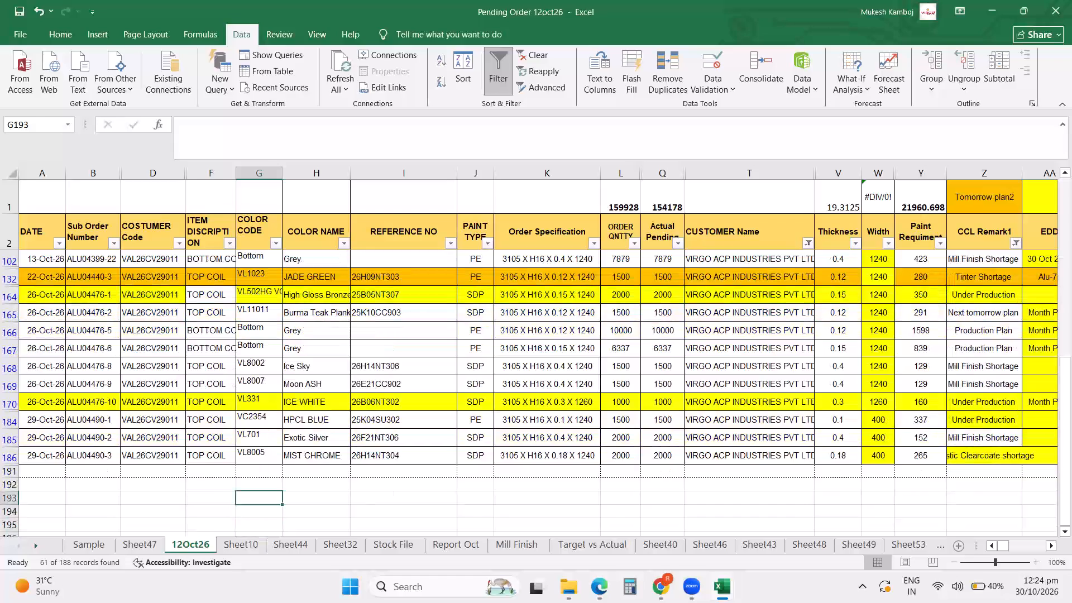
key("Up")
key("Up")
key("Up")
key("Up")
key("Up")
key("Up")
key("Up")
key("Up")
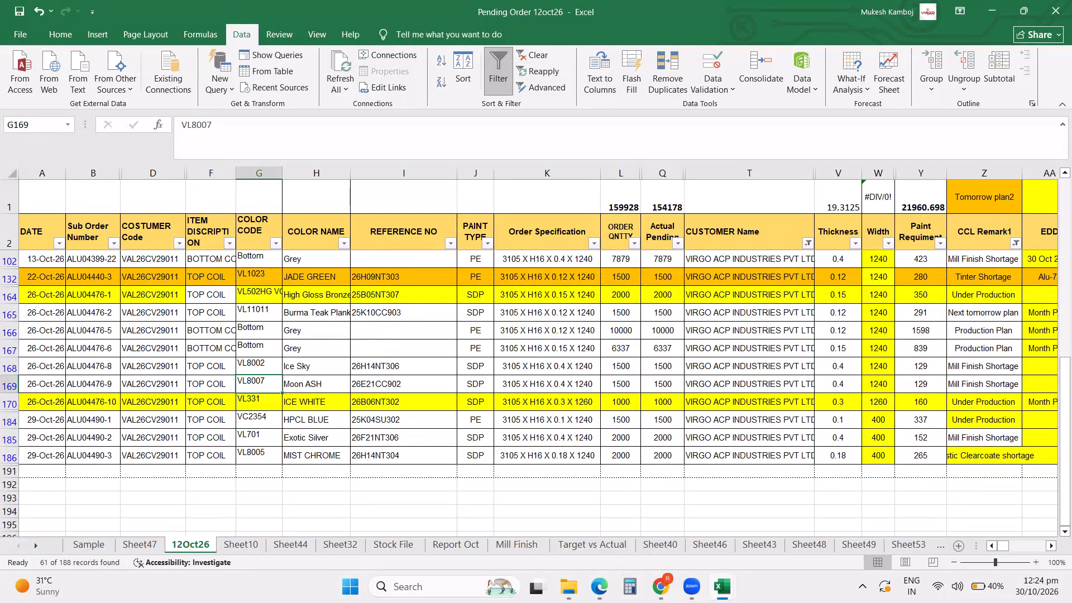
key("Up")
key("Up")
key("Up")
key("Up")
key("Up")
key("Up")
key("Up")
key("Up")
key("Up")
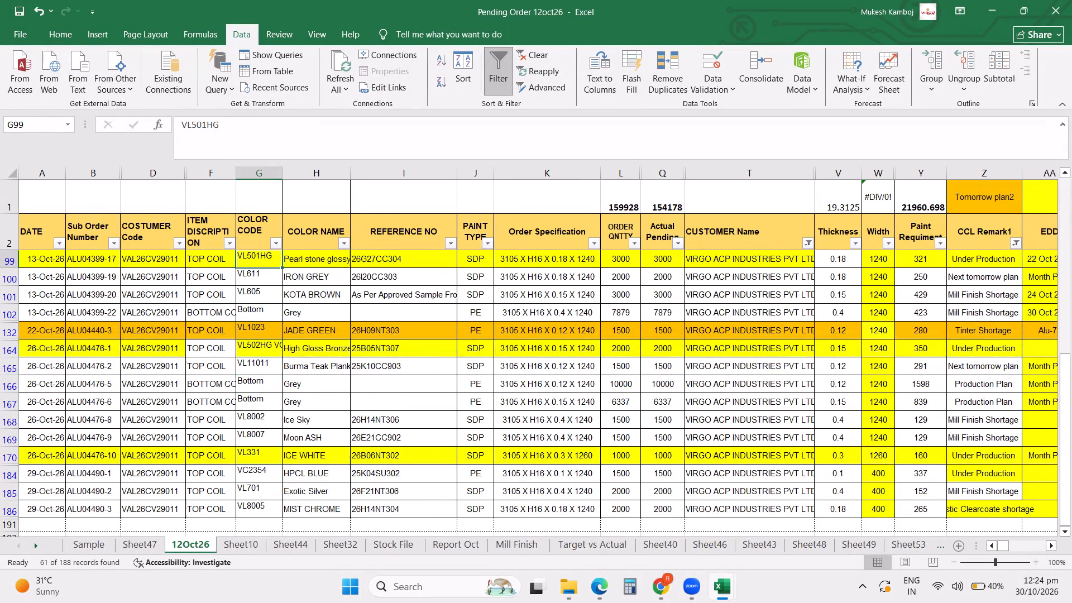
key("Up")
key("Up")
key("Up")
key("Up")
key("Up")
key("Up")
key("Up")
key("Up")
key("Up")
key("Up")
key("Up")
key("Up")
key("Up")
key("Up")
key("Up")
key("Up")
key("Up")
key("Up")
key("Up")
key("Up")
key("Up")
key("Up")
key("Up")
key("Up")
key("Up")
key("Up")
key("Up")
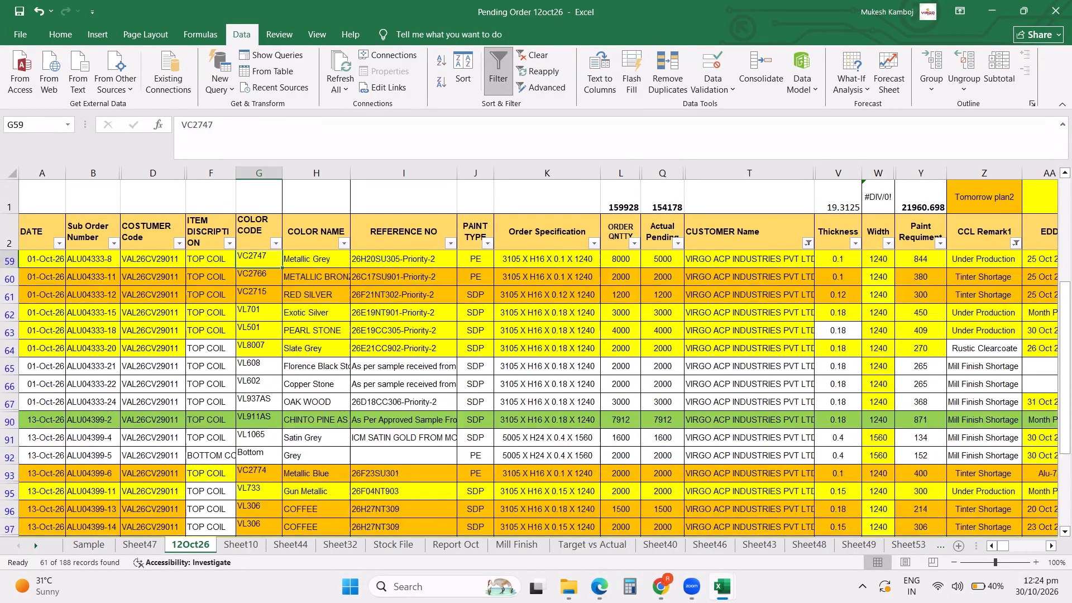
key("Down")
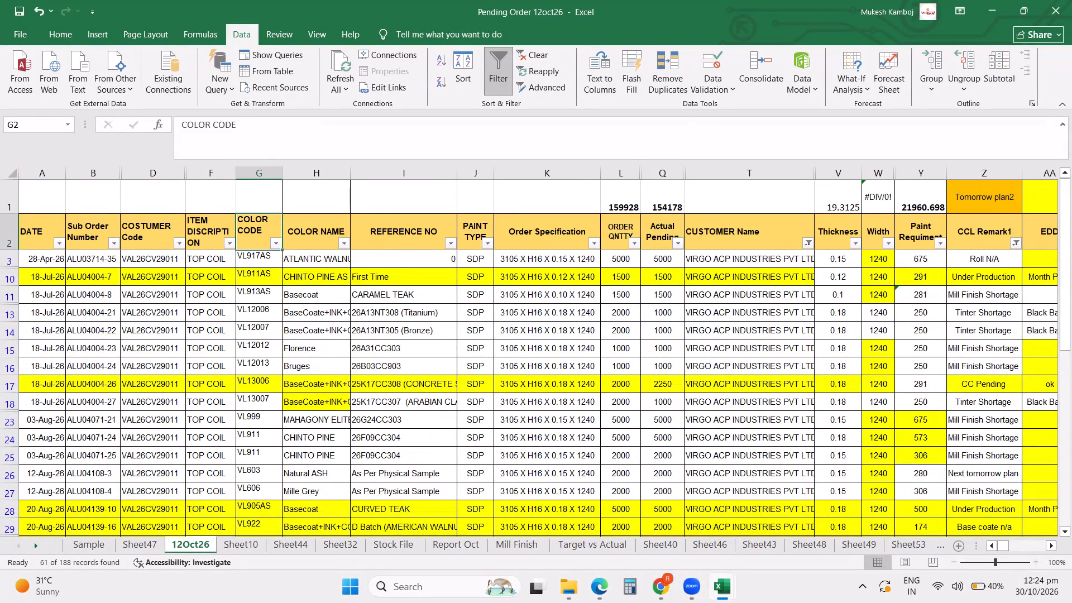